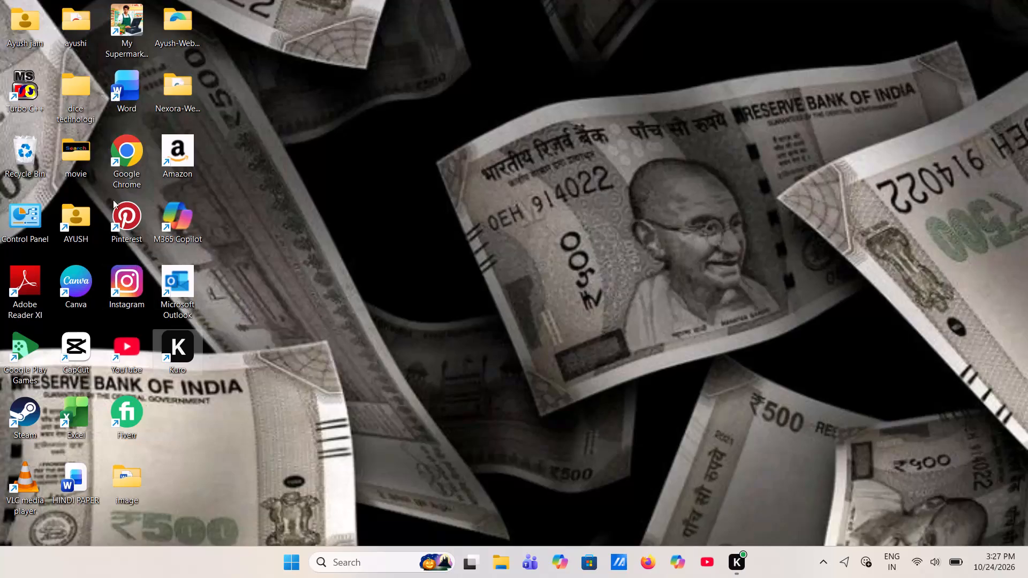
# Open Google Chrome, search for smartdraw and open the SmartDraw website from the results.
pyautogui.doubleClick(128, 159)
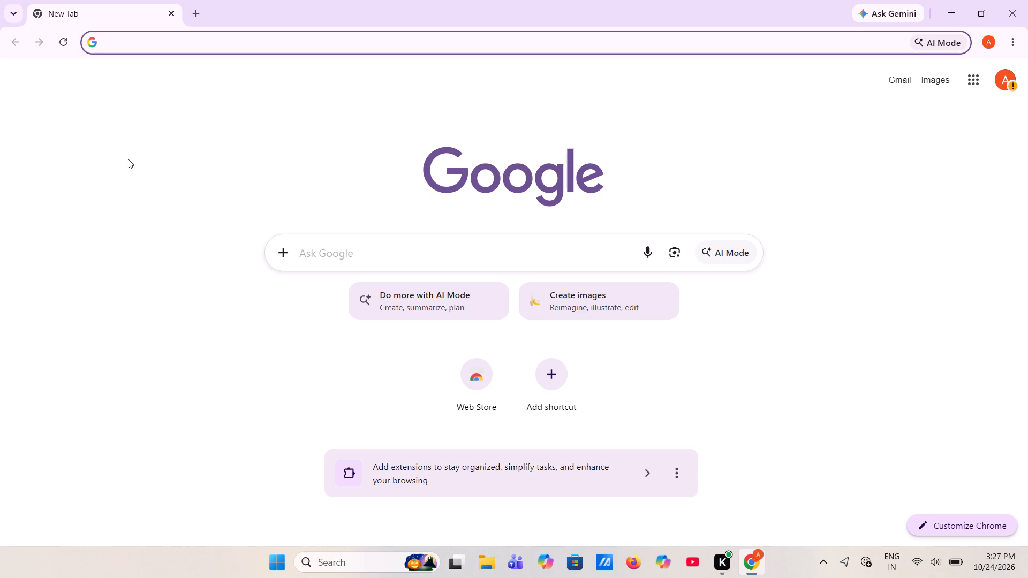
pyautogui.click(125, 42)
pyautogui.write('smart')
pyautogui.write('draw')
pyautogui.press('Return')
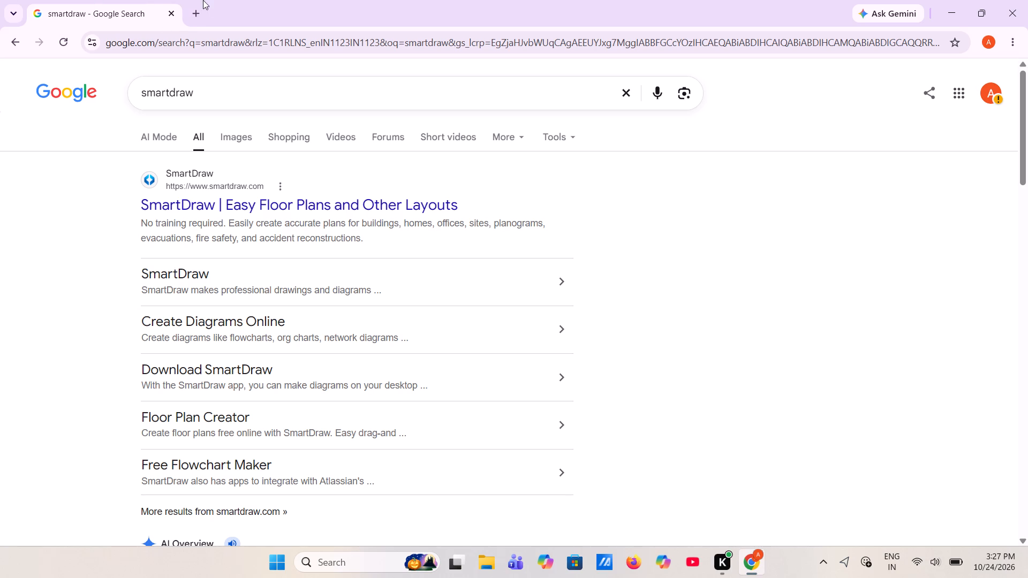
pyautogui.click(239, 212)
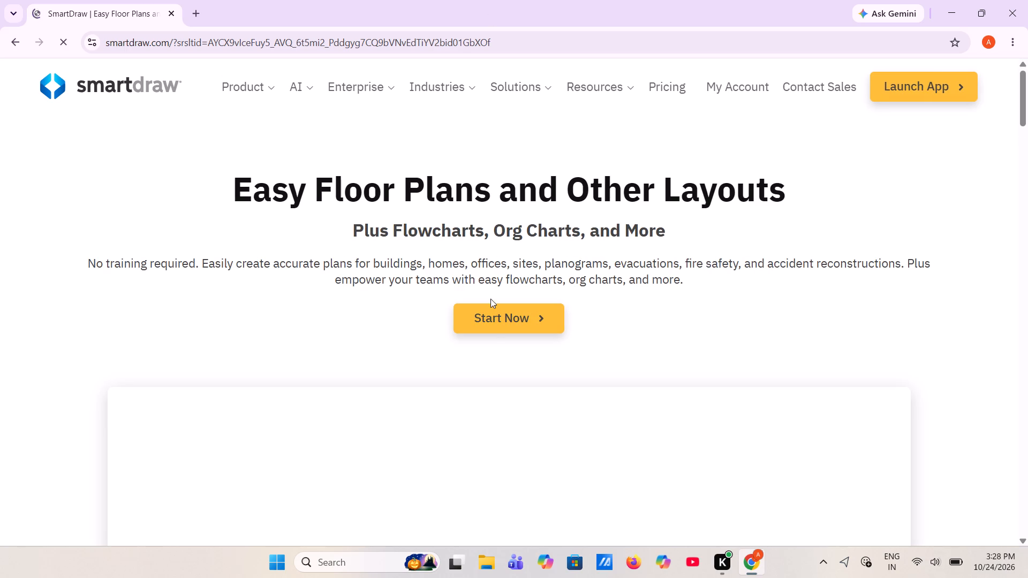
# Start the SmartDraw web app and open a document from the Residential Floor Plan template.
pyautogui.click(494, 329)
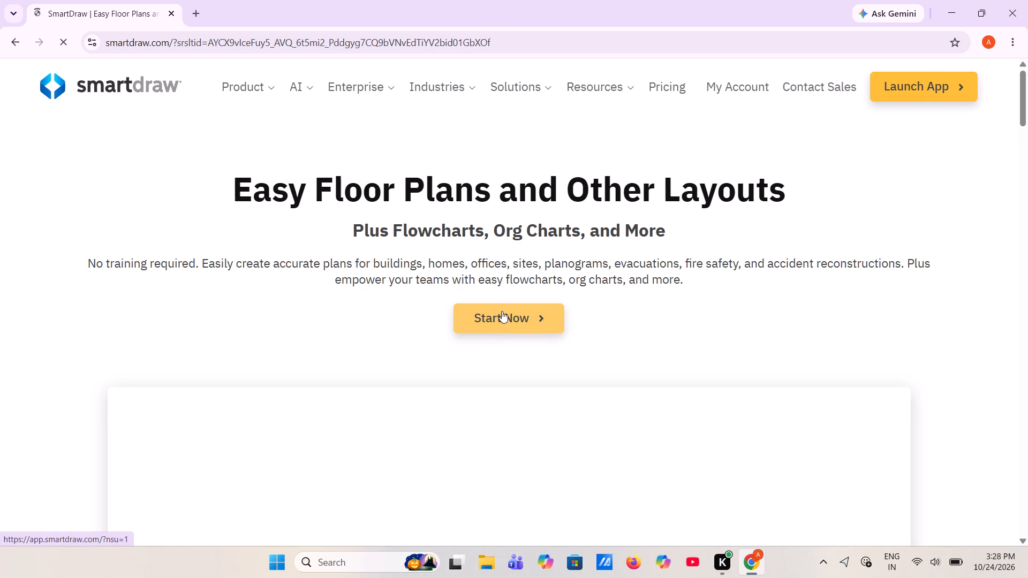
pyautogui.click(500, 314)
pyautogui.click(501, 335)
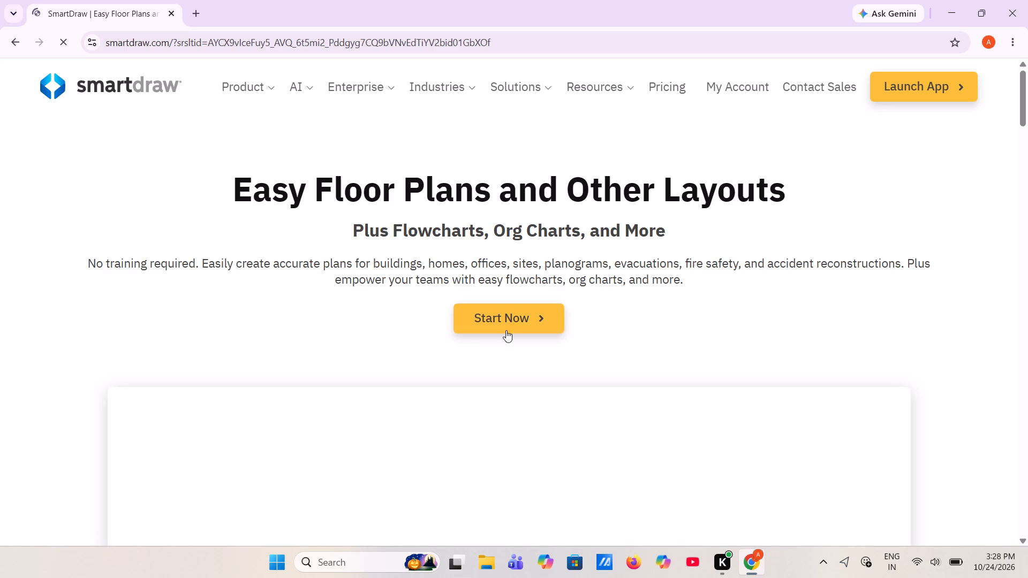
pyautogui.click(517, 317)
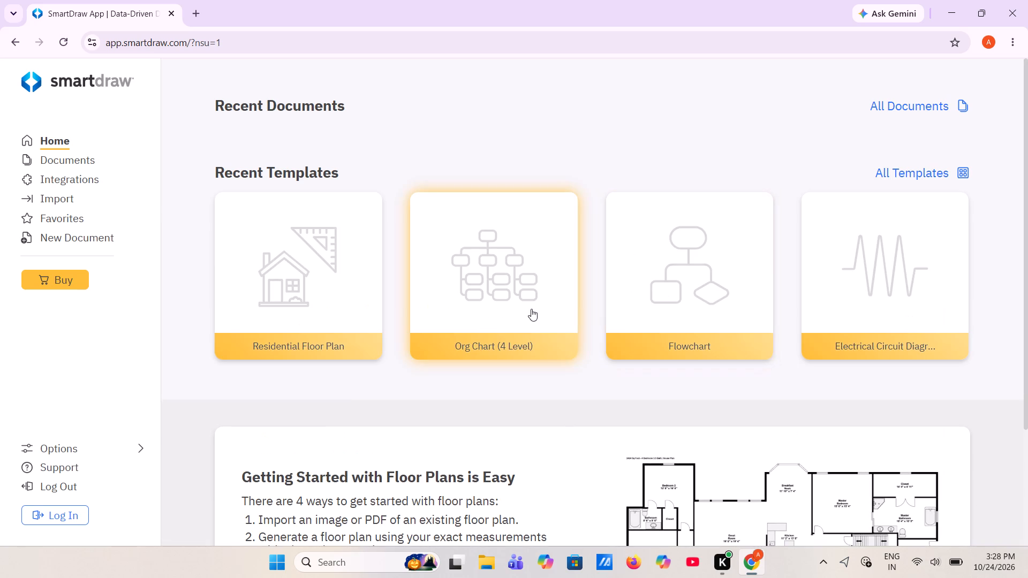
pyautogui.doubleClick(304, 271)
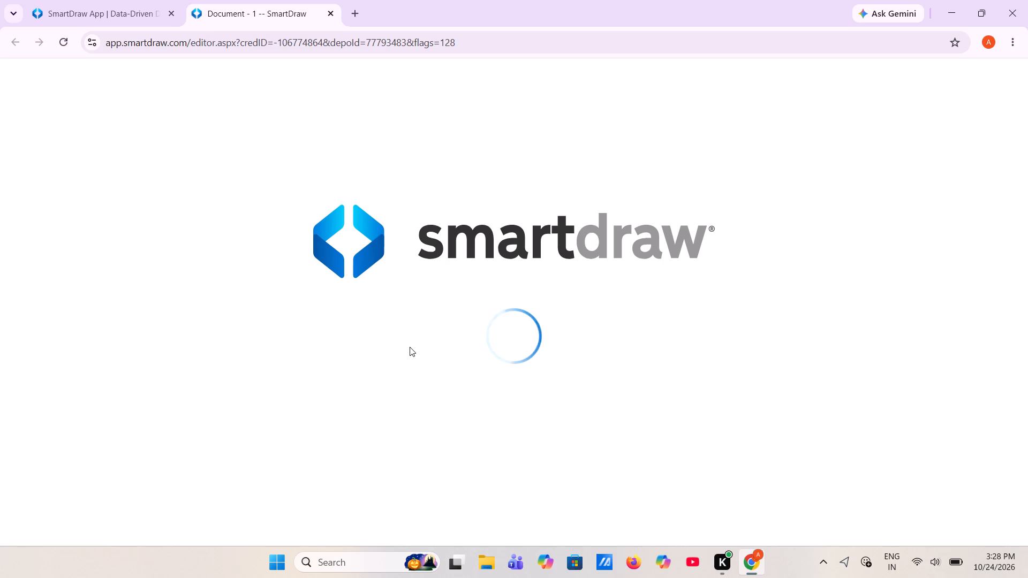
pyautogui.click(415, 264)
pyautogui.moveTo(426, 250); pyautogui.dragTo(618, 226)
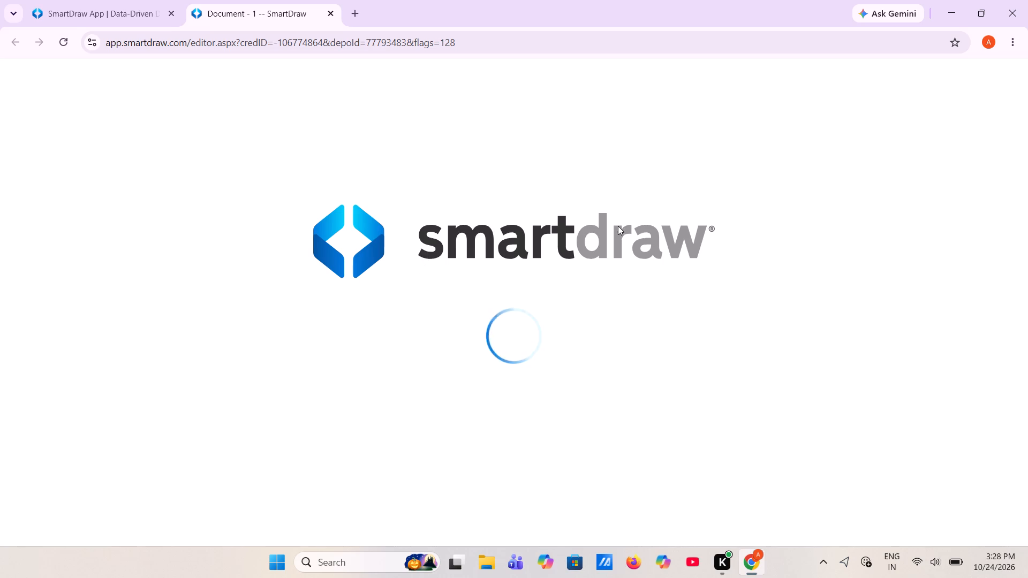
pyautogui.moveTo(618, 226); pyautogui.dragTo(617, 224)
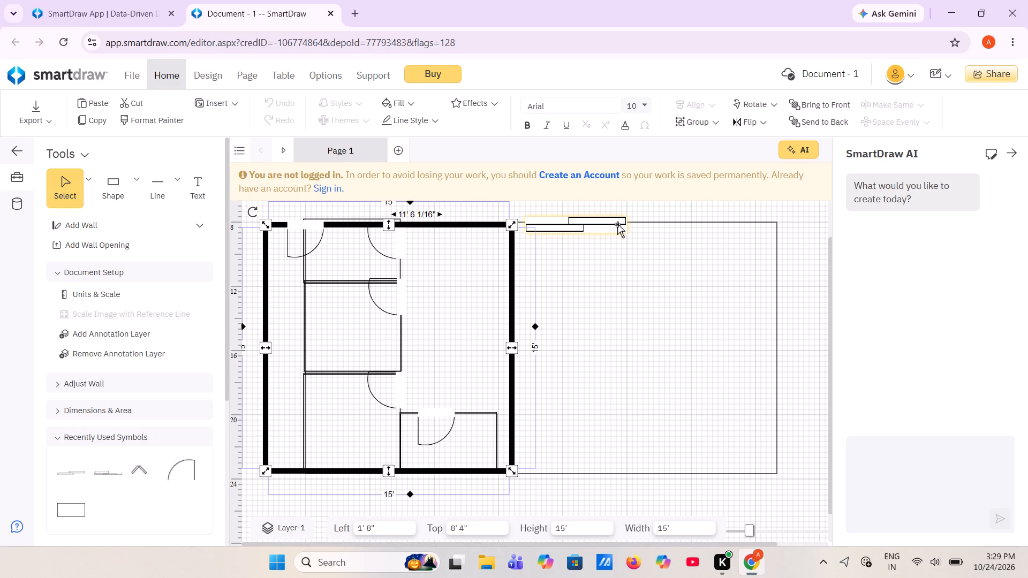
# Delete the thick-walled 15' room with its door and the large rectangle outline from the existing plan.
pyautogui.scroll(1, 433, 287)
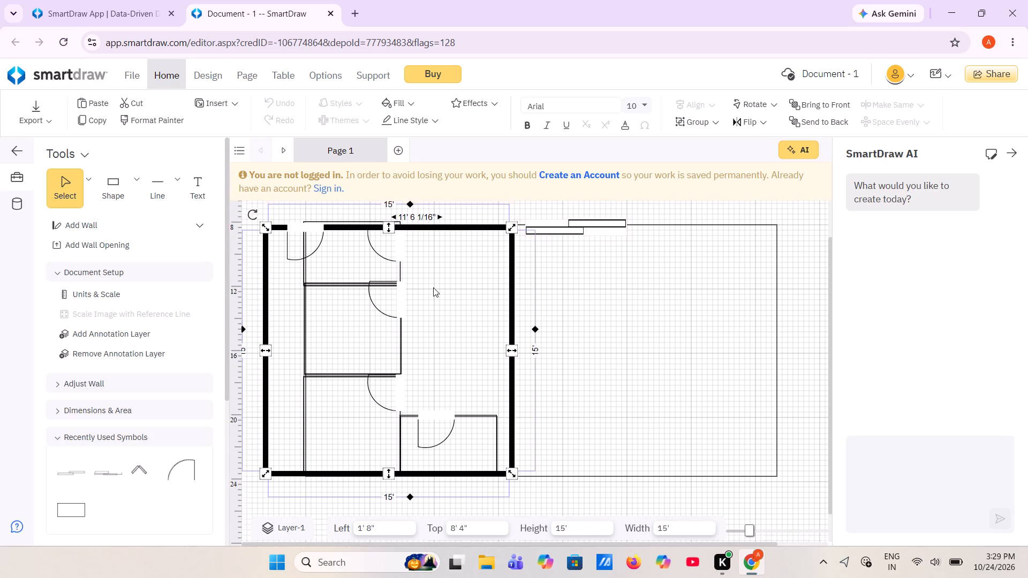
pyautogui.scroll(1, 433, 287)
pyautogui.moveTo(463, 263); pyautogui.dragTo(488, 265)
pyautogui.press('BackSpace')
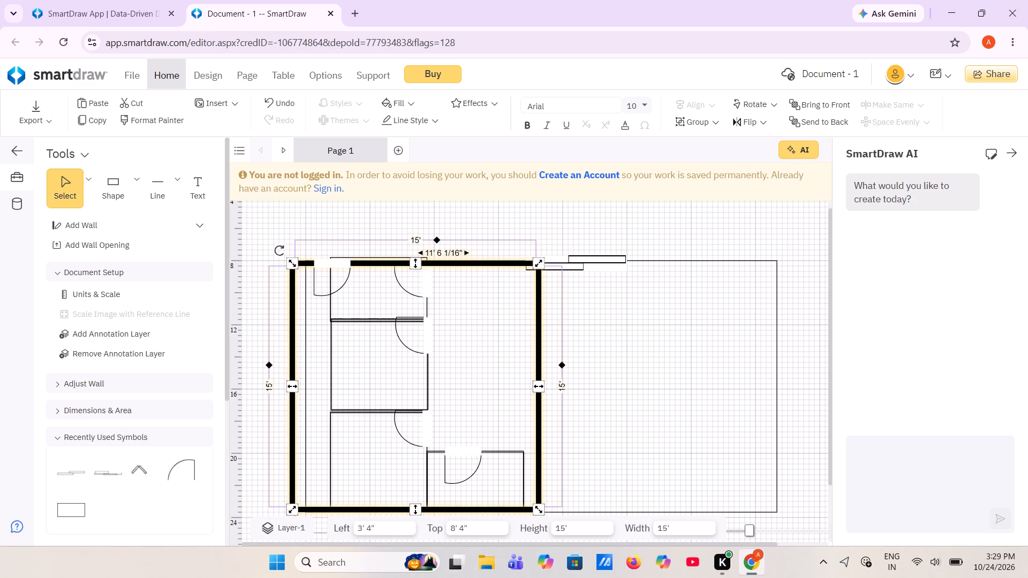
pyautogui.click(474, 260)
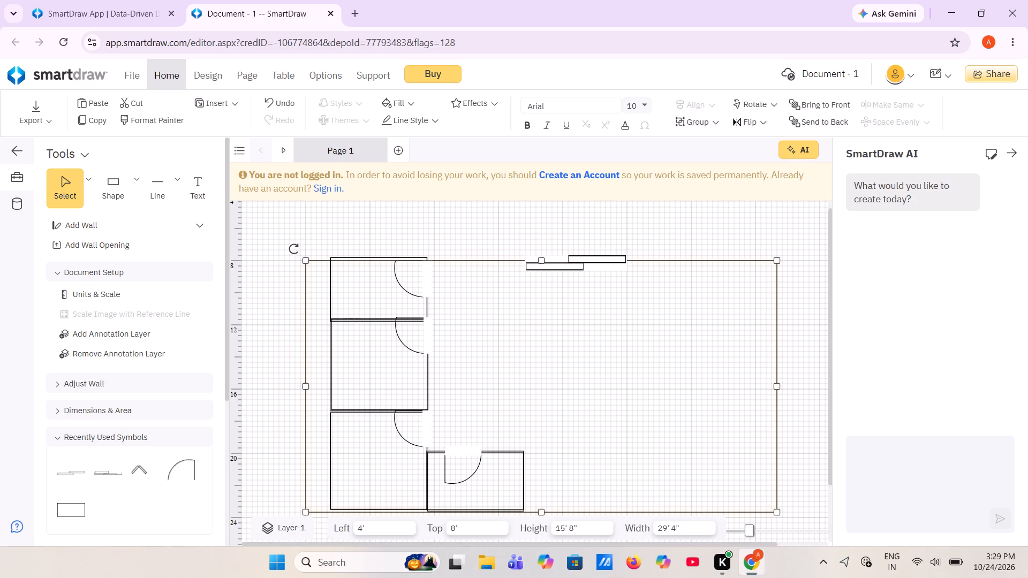
pyautogui.press('BackSpace')
# Delete all remaining rooms, doors and symbols so the drawing page is empty.
pyautogui.click(397, 308)
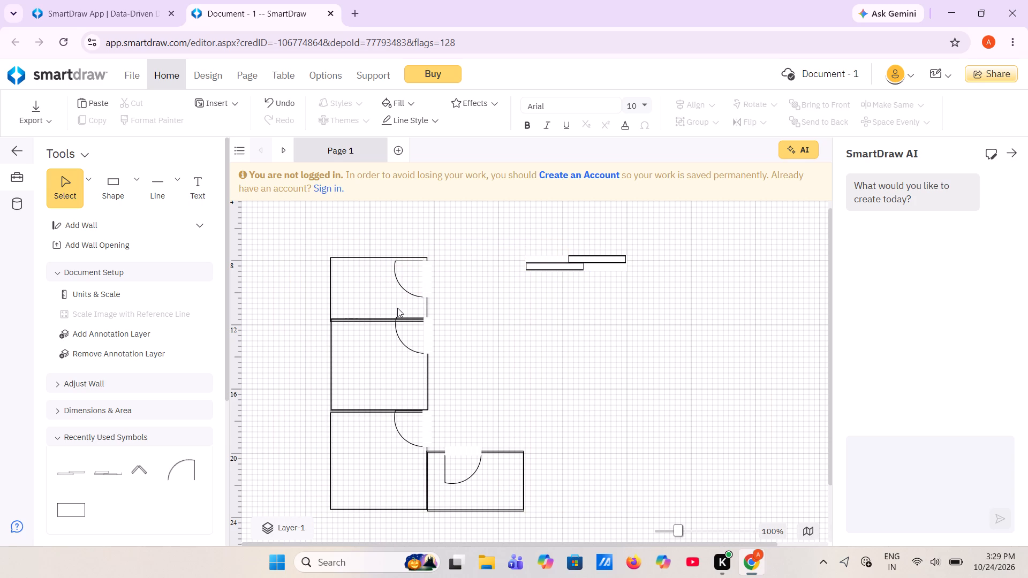
pyautogui.hotkey('ctrl', 'a')
pyautogui.press('\\')
pyautogui.press('BackSpace')
pyautogui.press('\\')
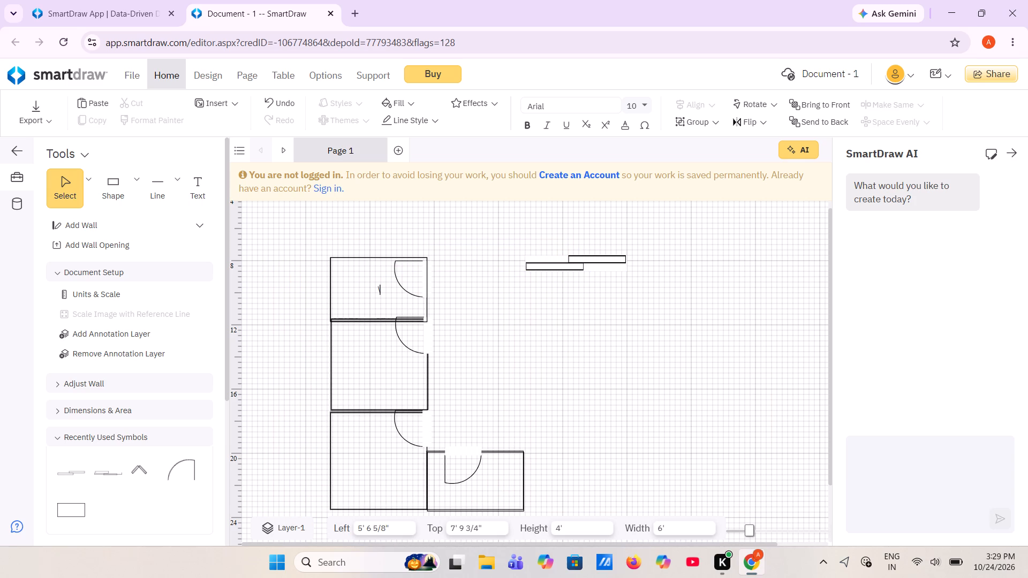
pyautogui.hotkey('ctrl', 'a')
pyautogui.press('BackSpace')
pyautogui.hotkey('ctrl', 'a')
pyautogui.hotkey('ctrl', 'a')
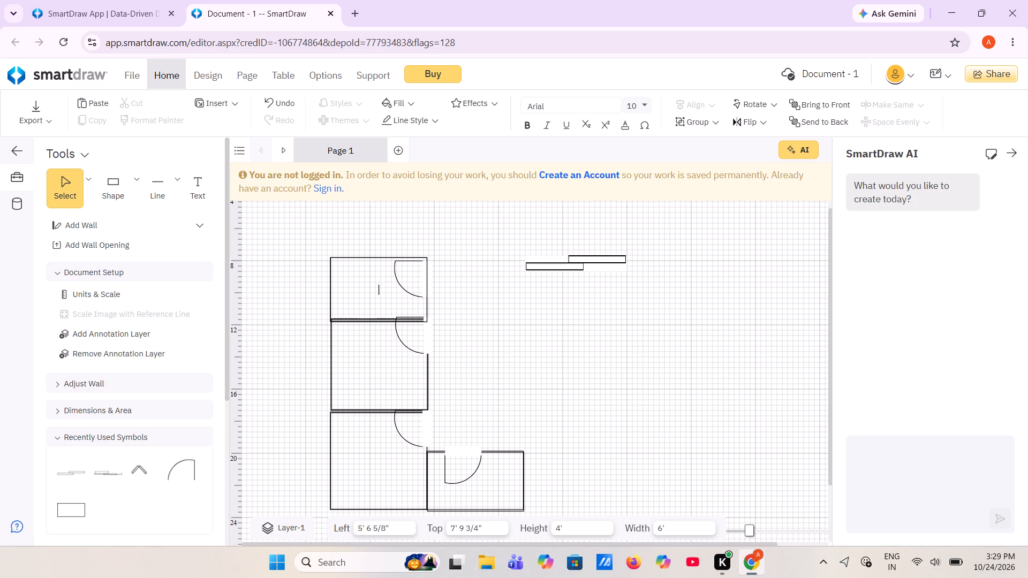
pyautogui.click(351, 310)
pyautogui.moveTo(346, 328); pyautogui.dragTo(387, 322)
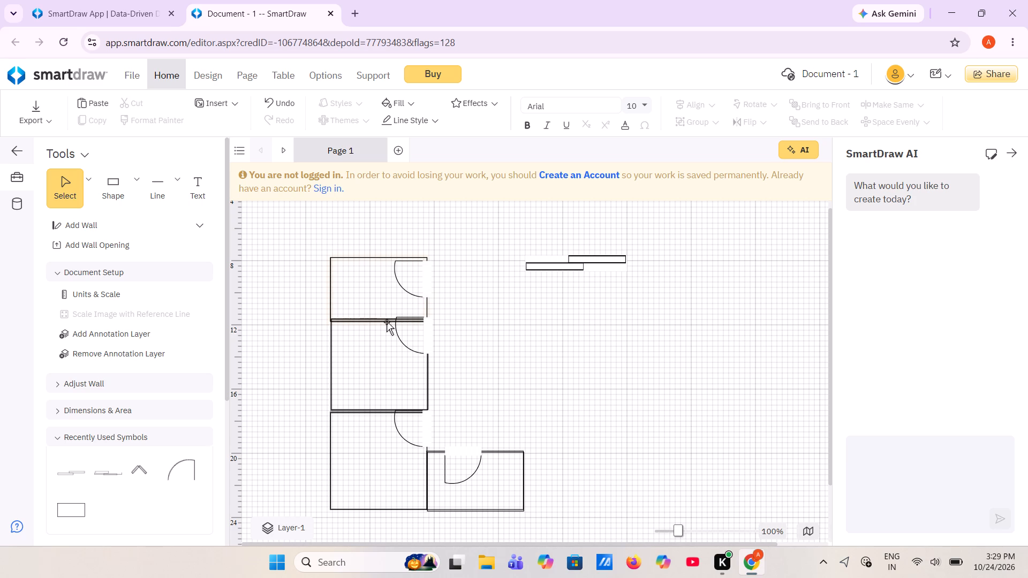
pyautogui.hotkey('ctrl', 'a')
pyautogui.press('BackSpace')
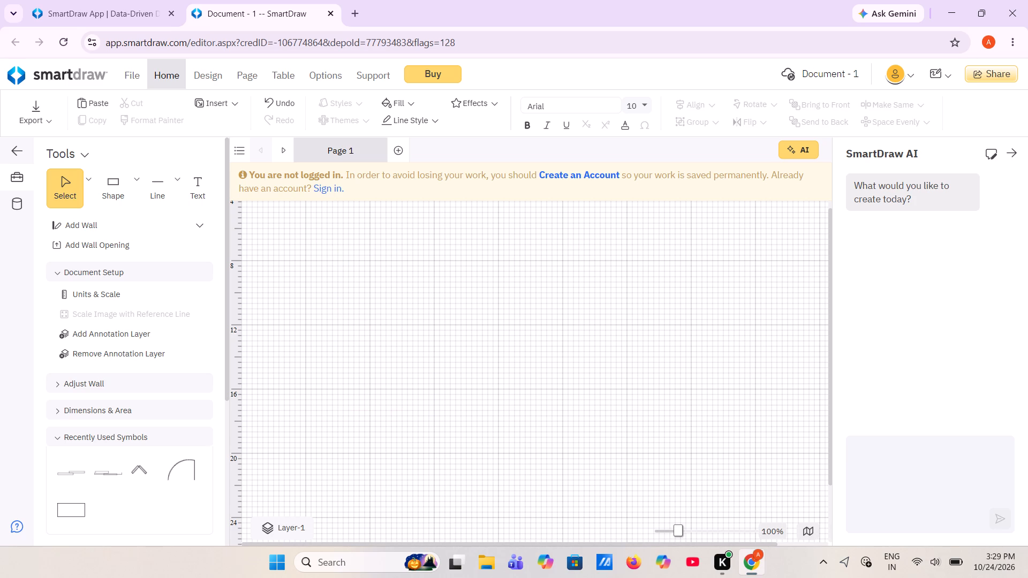
# Place an Alcove room outline from the Room Outlines symbols on the empty page, about 9' 8" from the left and 5' 4" from the top.
pyautogui.scroll(-4, 117, 373)
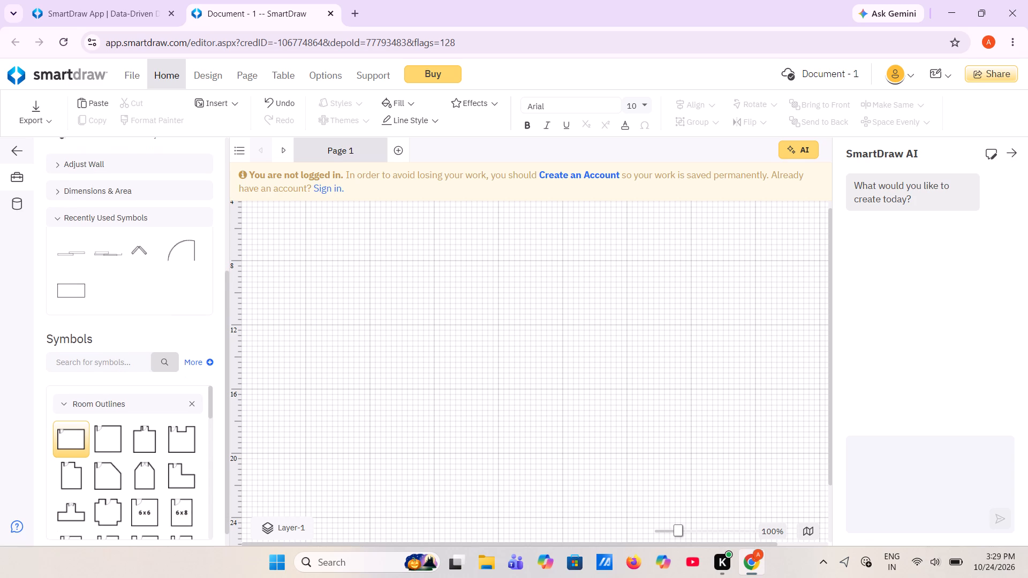
pyautogui.scroll(-1, 117, 373)
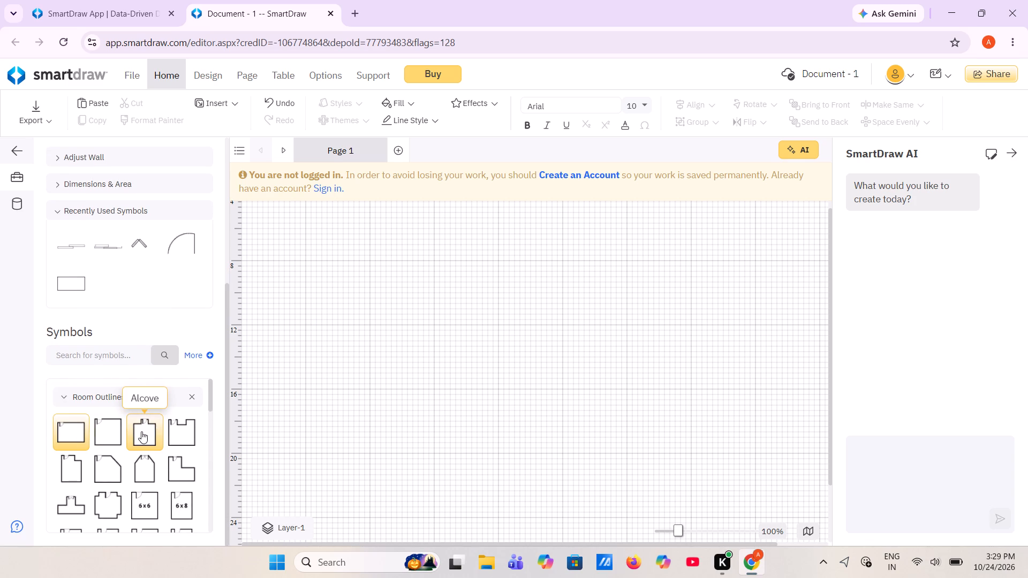
pyautogui.moveTo(141, 431); pyautogui.dragTo(505, 363)
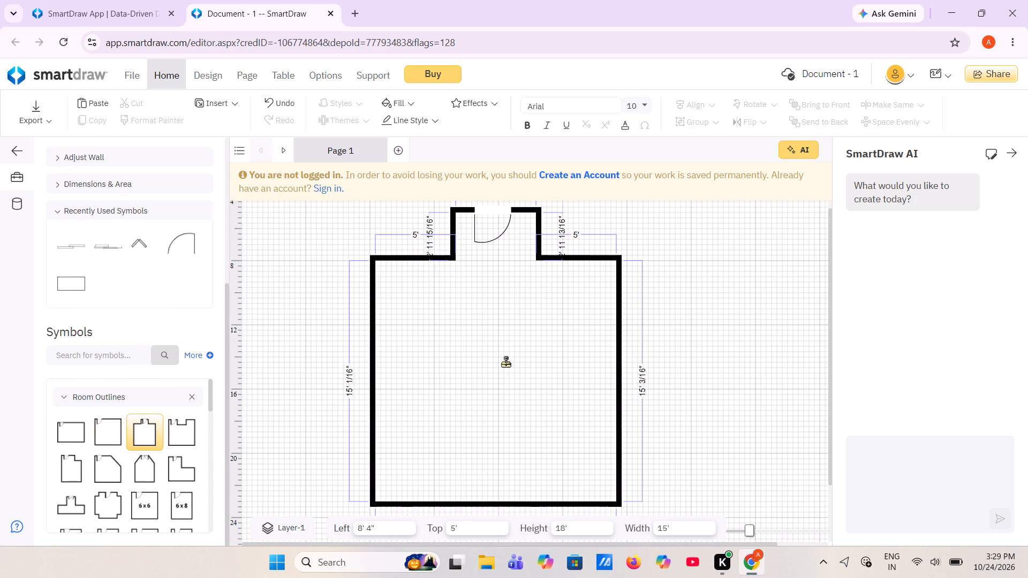
pyautogui.moveTo(505, 363); pyautogui.dragTo(521, 369)
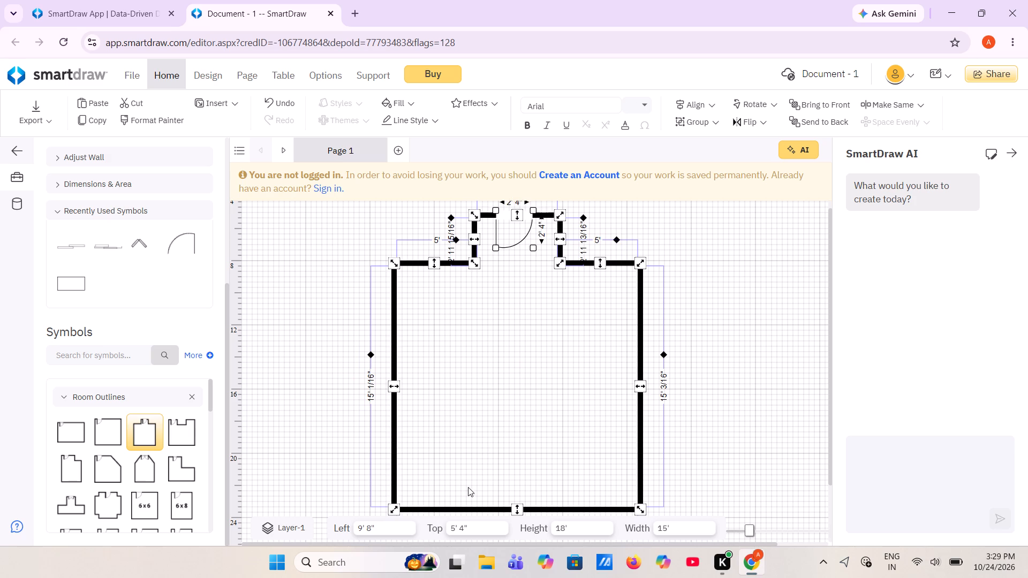
# Close the AI assistant pane and stretch the alcove room's two side walls outward to an overall width of about 31' 4".
pyautogui.scroll(-1, 496, 453)
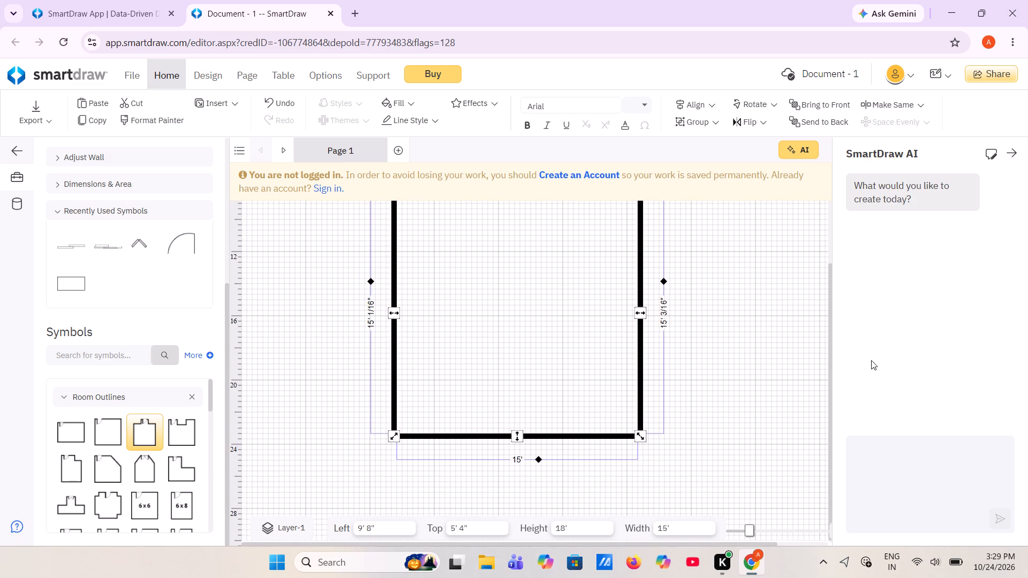
pyautogui.click(1011, 158)
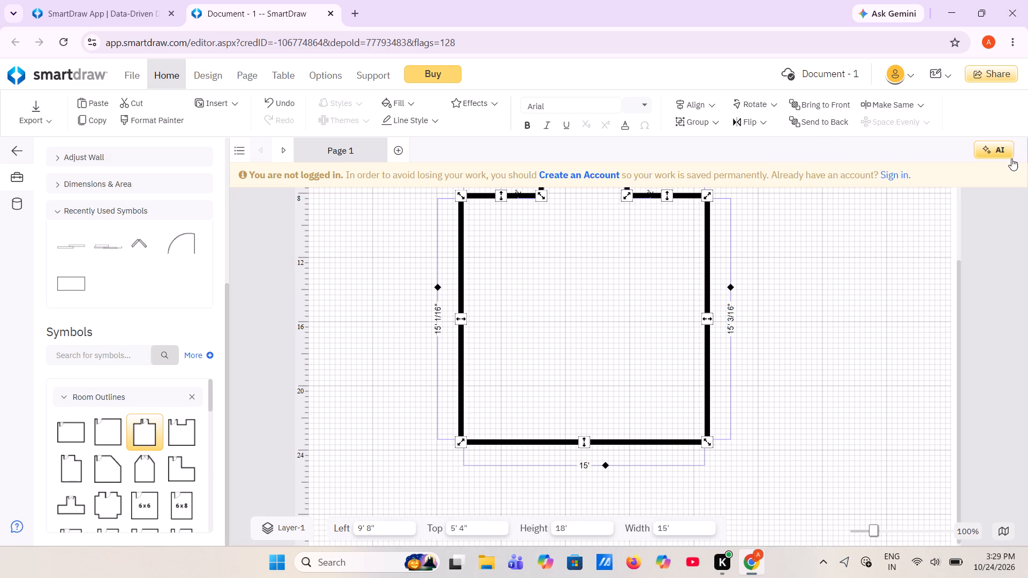
pyautogui.scroll(1, 710, 285)
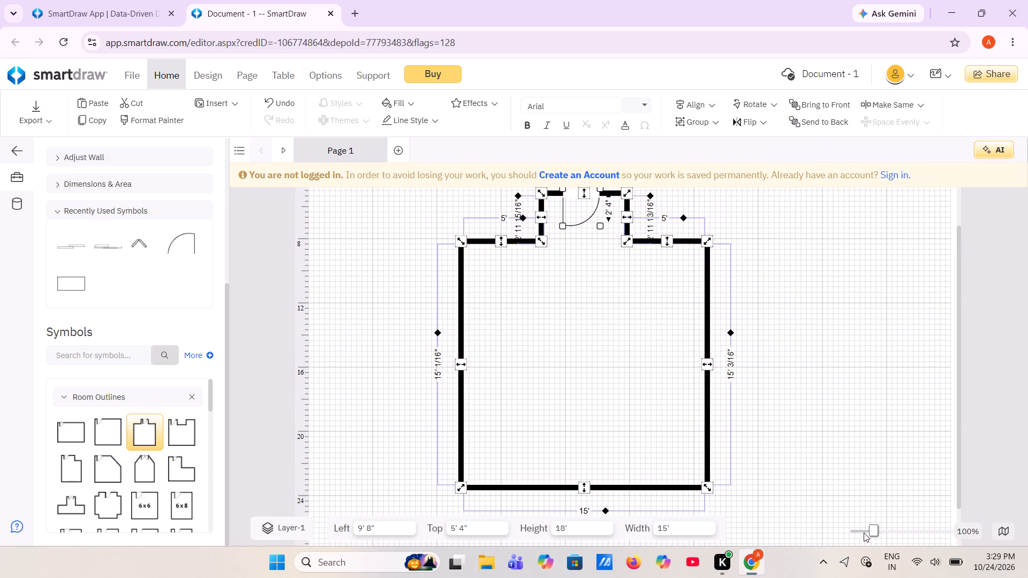
pyautogui.click(871, 532)
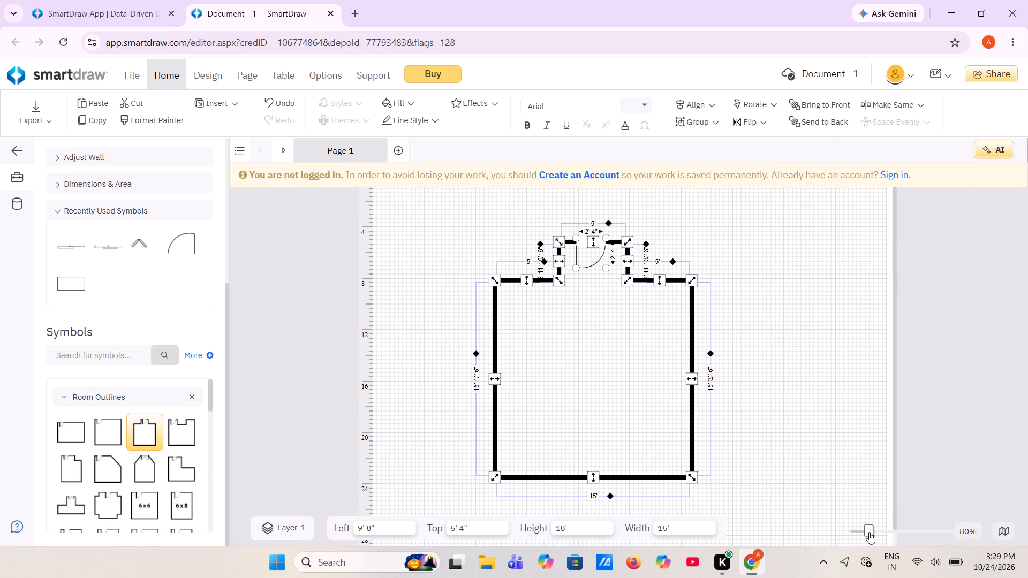
pyautogui.click(709, 379)
pyautogui.moveTo(692, 380); pyautogui.dragTo(798, 389)
pyautogui.moveTo(694, 378); pyautogui.dragTo(830, 387)
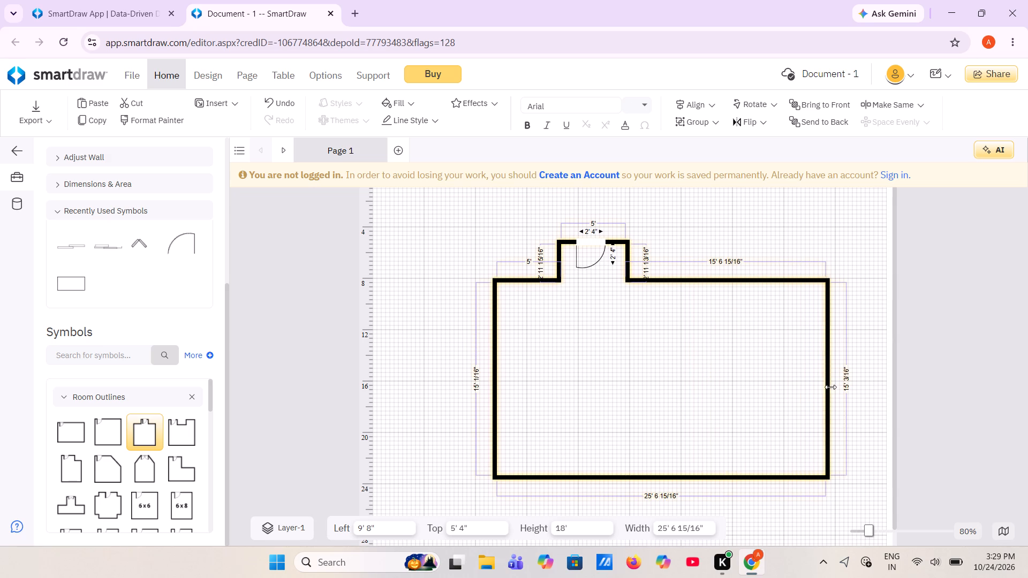
pyautogui.moveTo(830, 387); pyautogui.dragTo(834, 386)
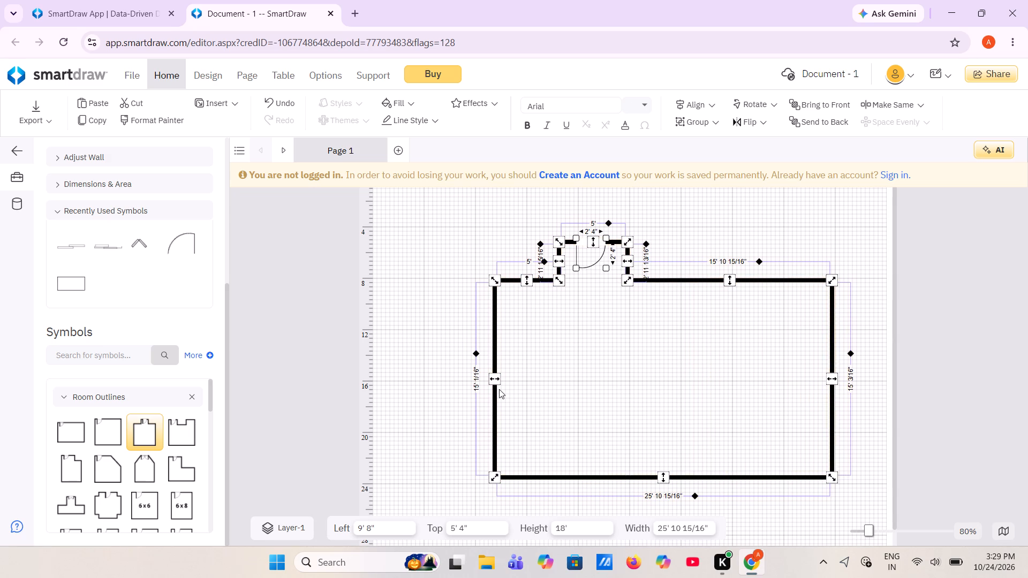
pyautogui.moveTo(497, 383); pyautogui.dragTo(346, 359)
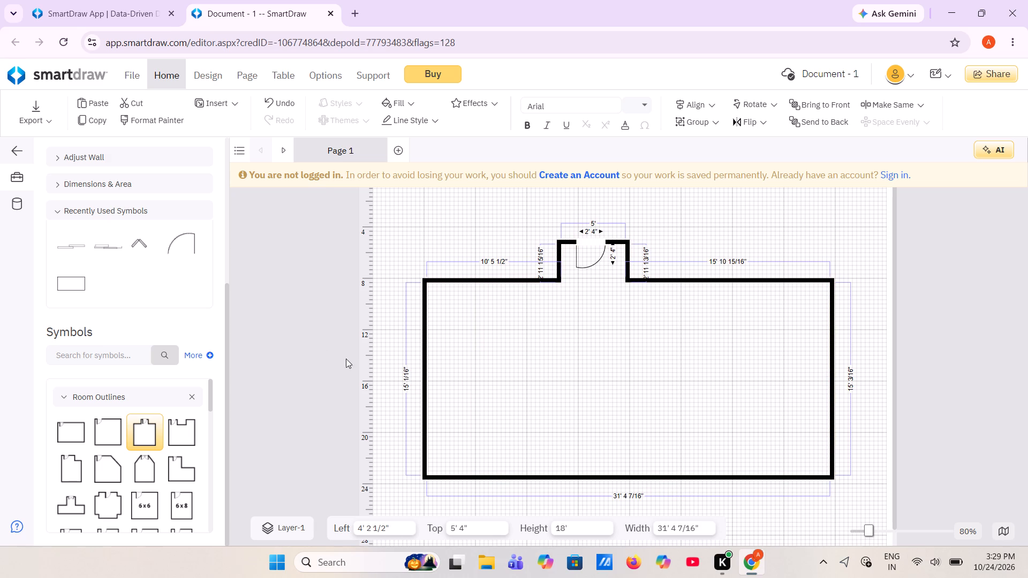
pyautogui.moveTo(346, 359); pyautogui.dragTo(348, 357)
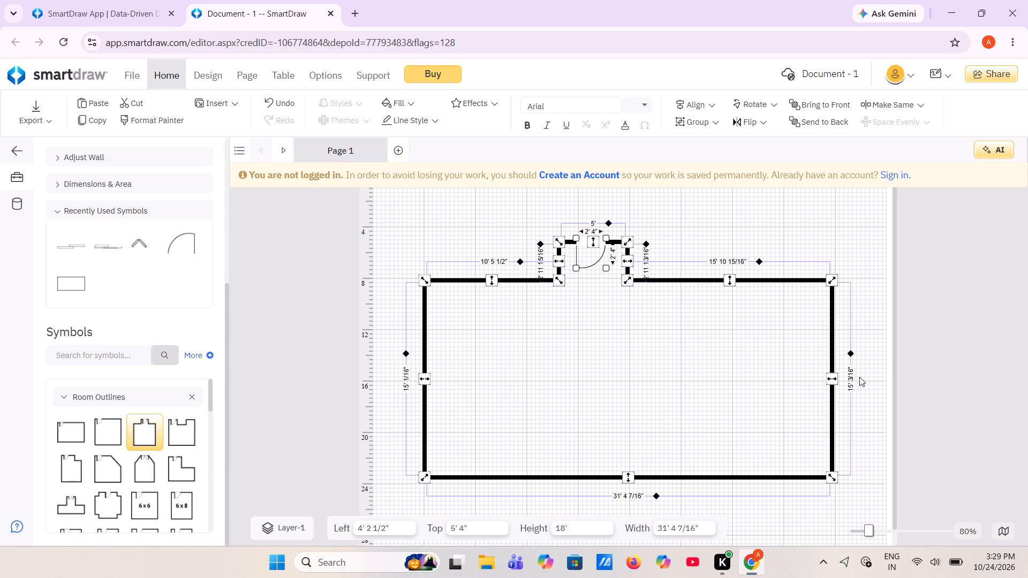
# Resize the alcove room by shifting its right wall, giving an overall width of about 27'.
pyautogui.moveTo(835, 381); pyautogui.dragTo(1007, 358)
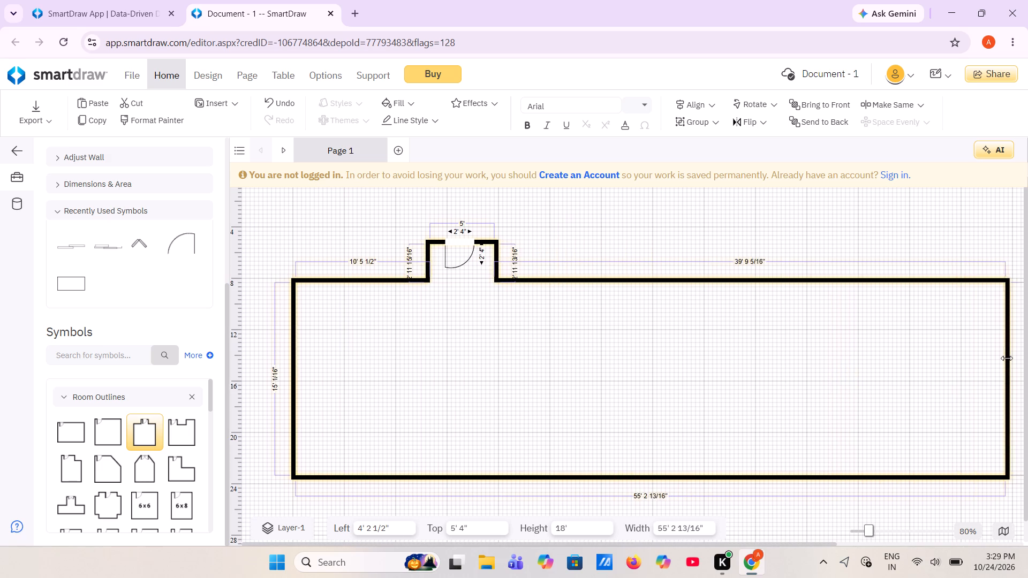
pyautogui.moveTo(1007, 358); pyautogui.dragTo(858, 351)
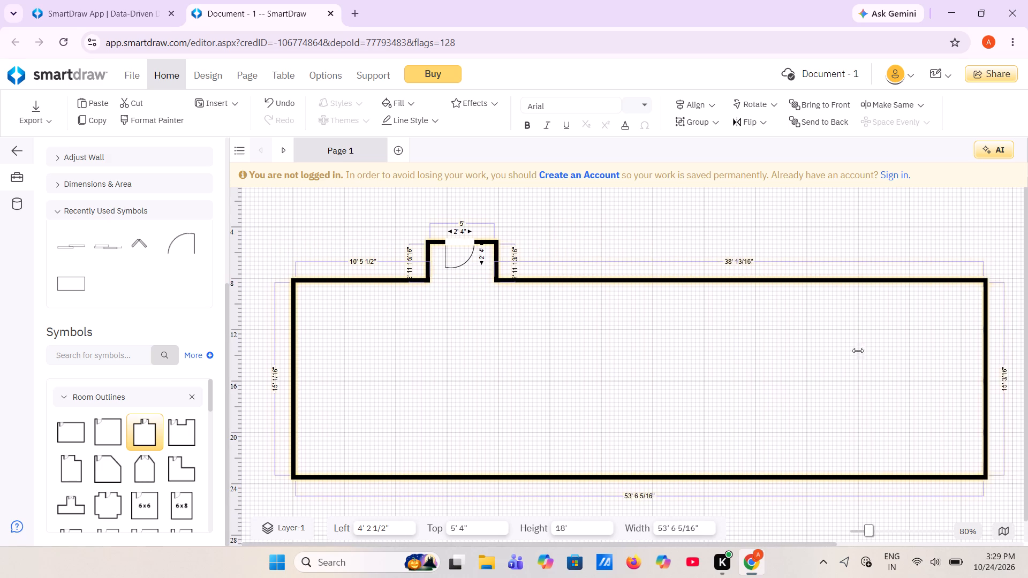
pyautogui.moveTo(858, 351); pyautogui.dragTo(759, 371)
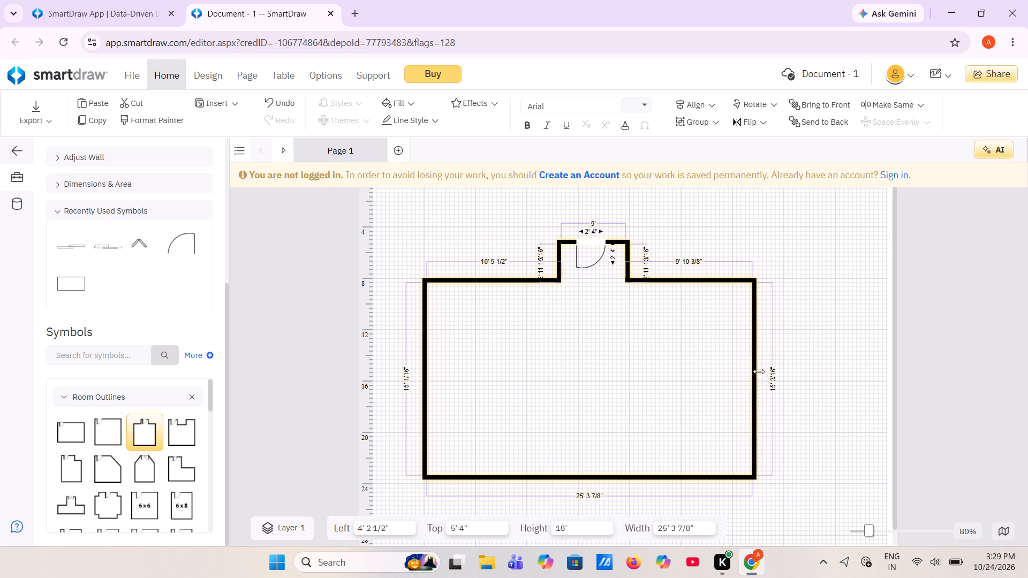
pyautogui.moveTo(759, 371); pyautogui.dragTo(780, 368)
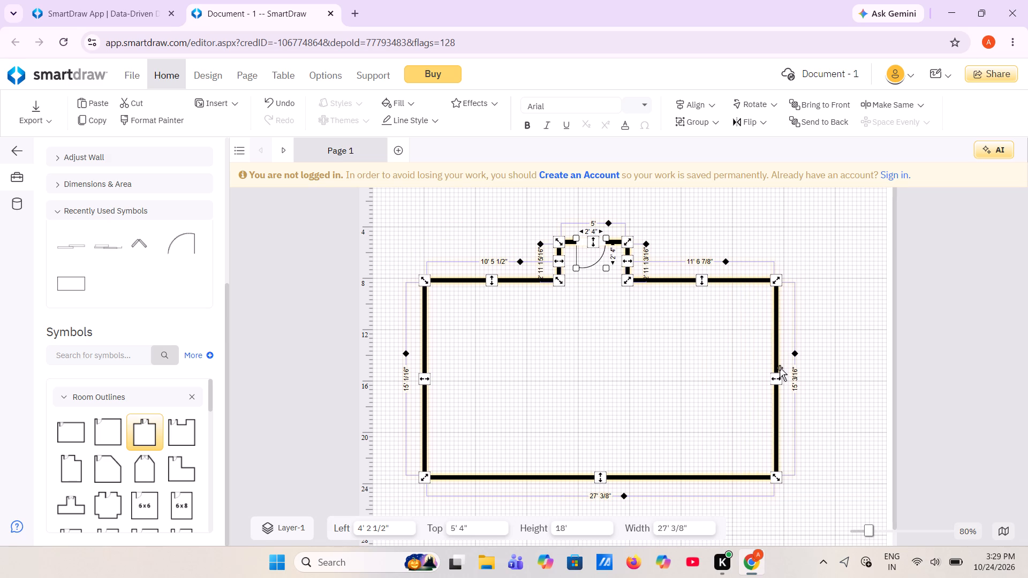
# Move the alcove room to about 5' from the page's left and 2' from its top, and lengthen it to about 23'.
pyautogui.moveTo(604, 477); pyautogui.dragTo(602, 516)
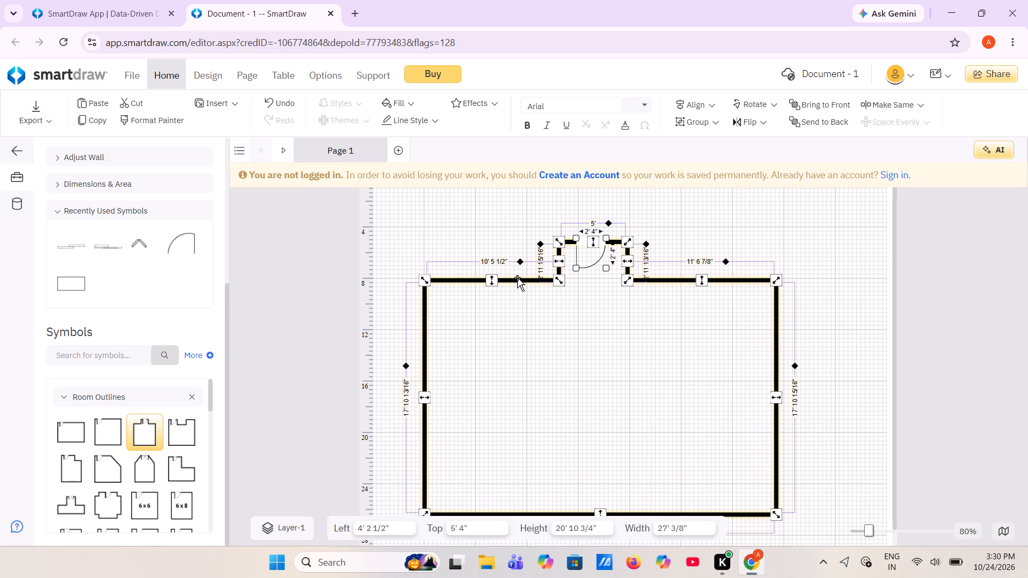
pyautogui.moveTo(517, 278); pyautogui.dragTo(523, 231)
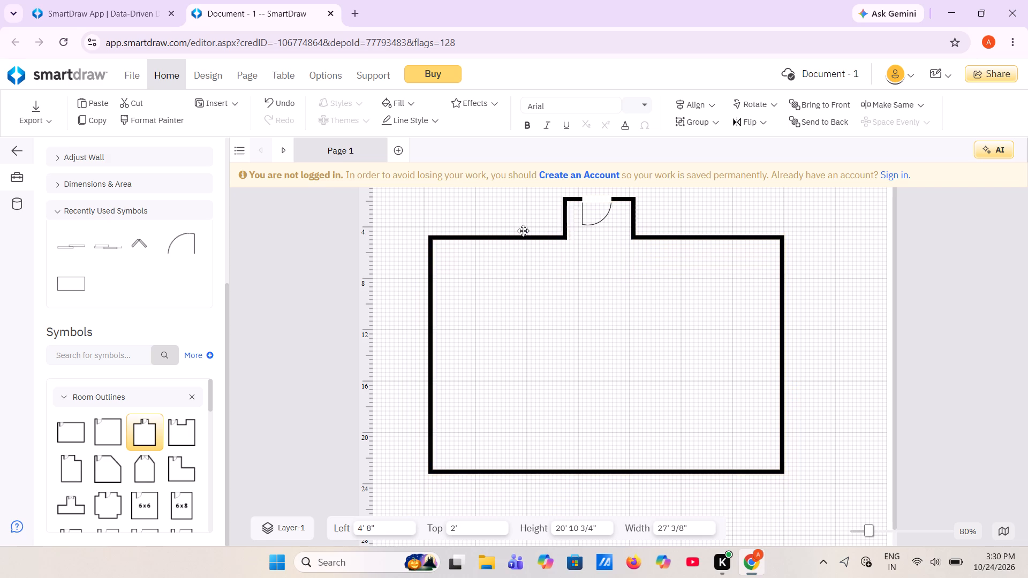
pyautogui.moveTo(523, 231); pyautogui.dragTo(526, 203)
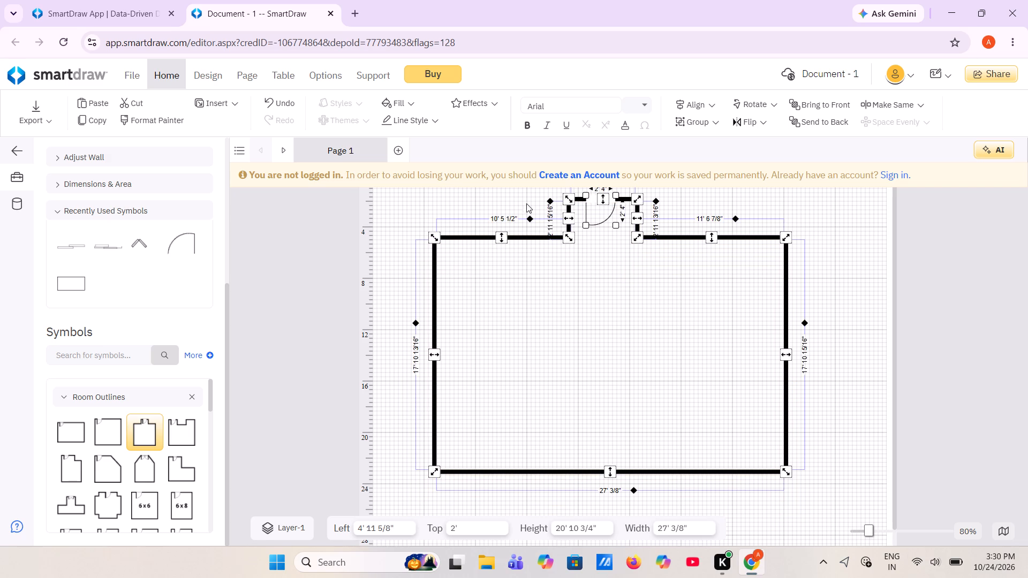
pyautogui.moveTo(613, 471); pyautogui.dragTo(607, 499)
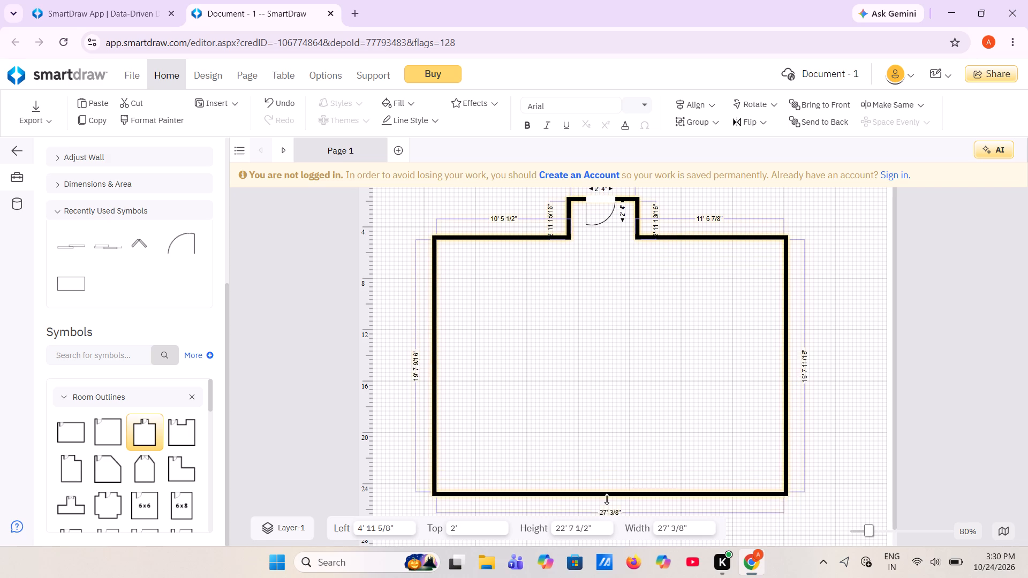
pyautogui.moveTo(607, 499); pyautogui.dragTo(613, 498)
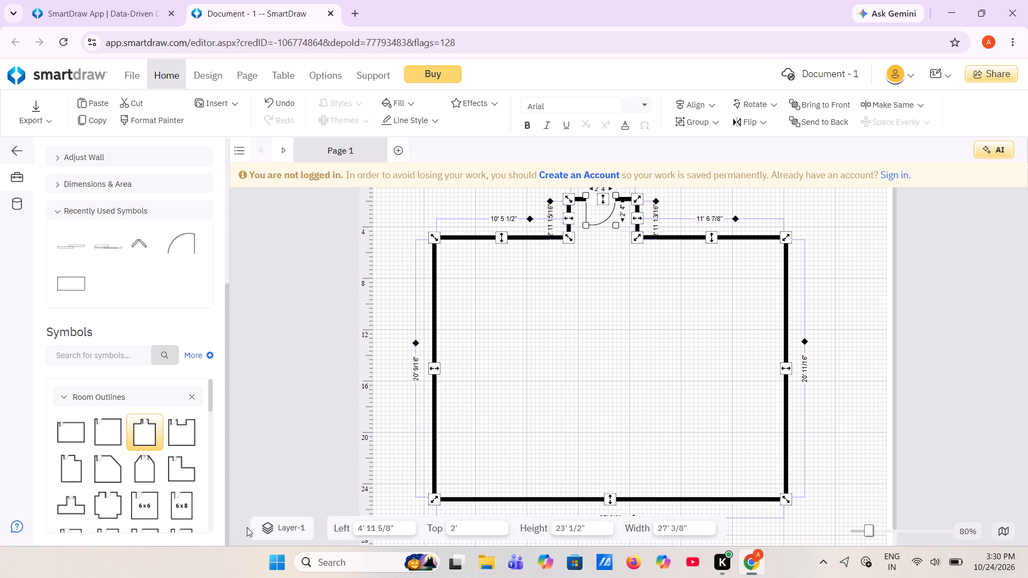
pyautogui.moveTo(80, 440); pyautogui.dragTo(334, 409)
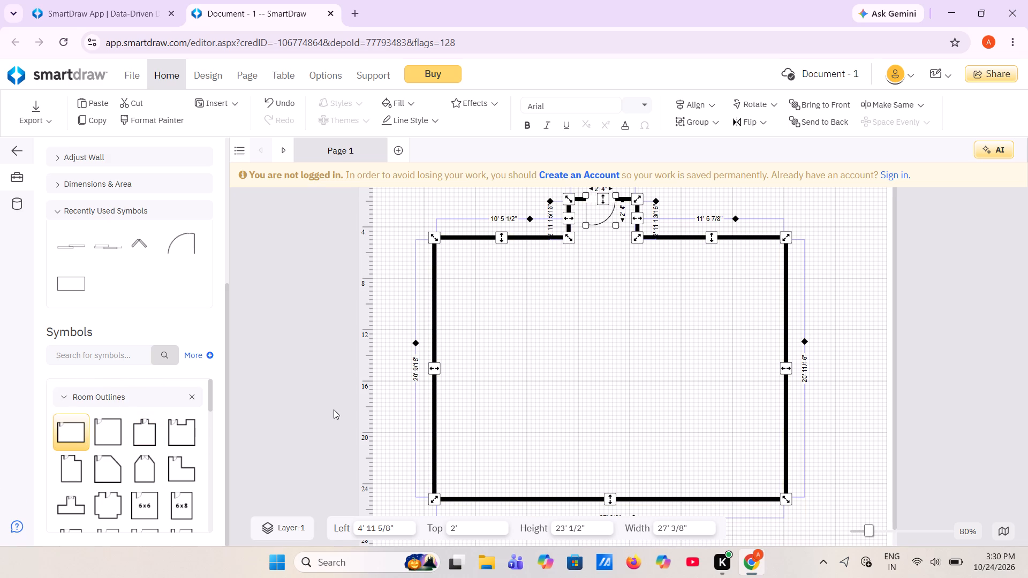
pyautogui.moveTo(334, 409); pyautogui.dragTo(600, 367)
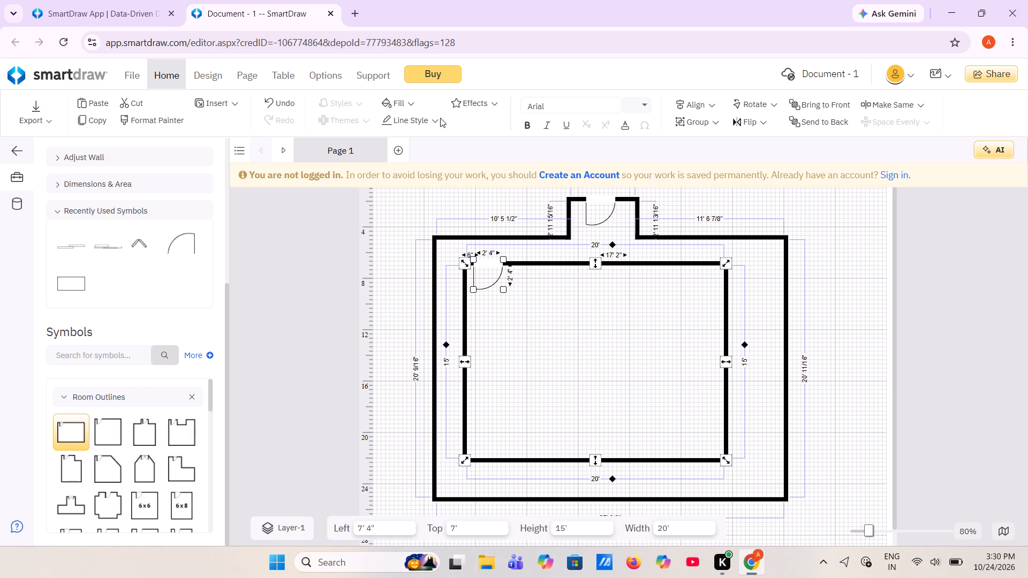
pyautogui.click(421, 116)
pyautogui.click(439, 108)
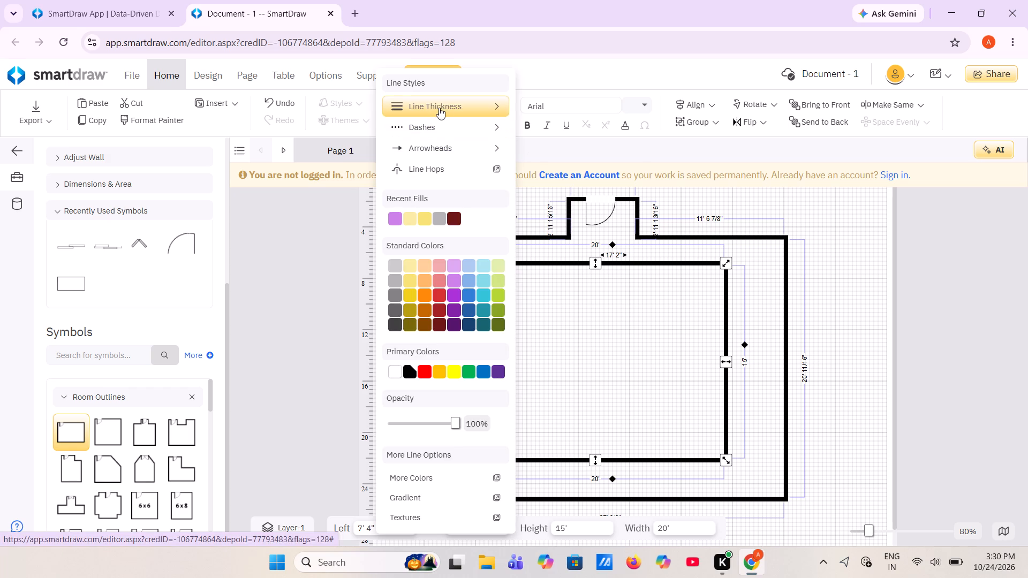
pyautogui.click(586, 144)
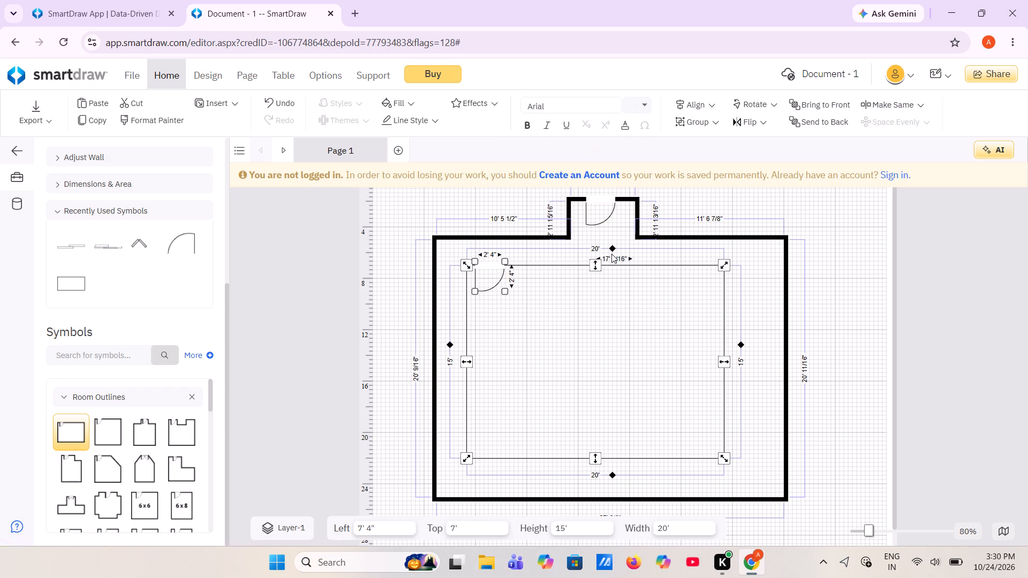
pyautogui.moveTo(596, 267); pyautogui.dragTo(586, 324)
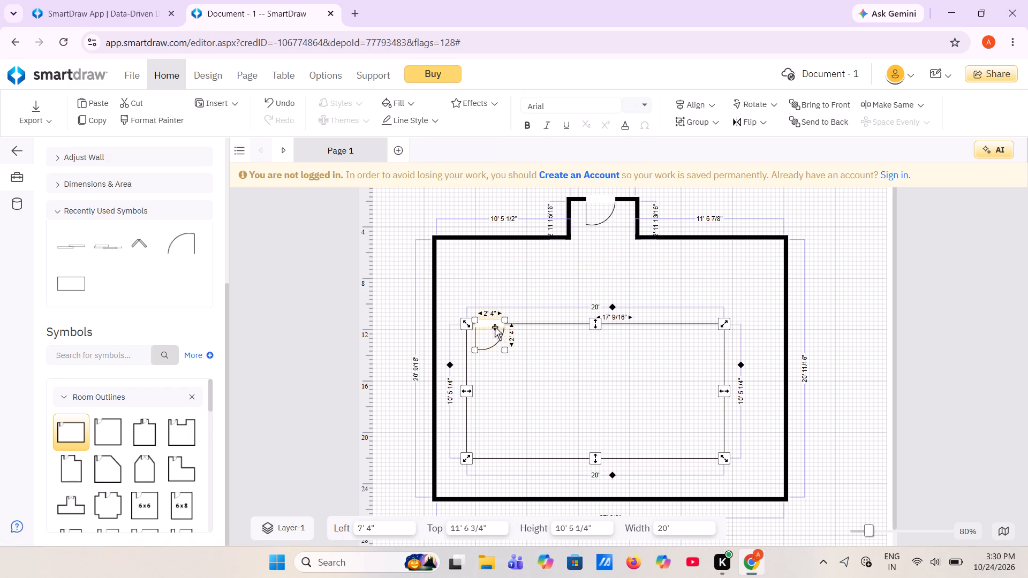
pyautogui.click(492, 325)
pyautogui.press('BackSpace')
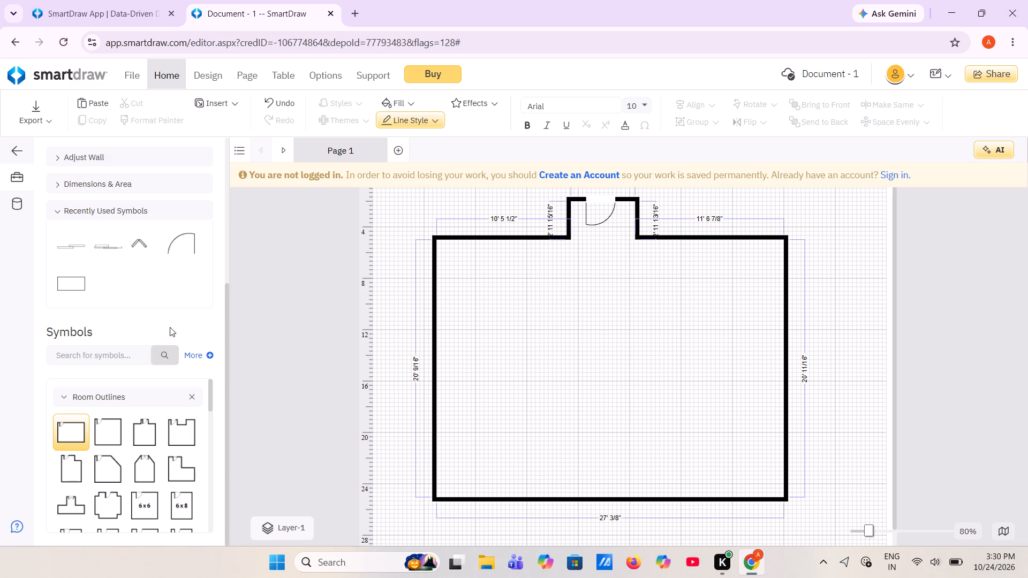
# Place a rectangular room outline inside the alcove room, give it the thinnest line thickness, and shorten it to about 4' 7" high.
pyautogui.moveTo(79, 434); pyautogui.dragTo(608, 360)
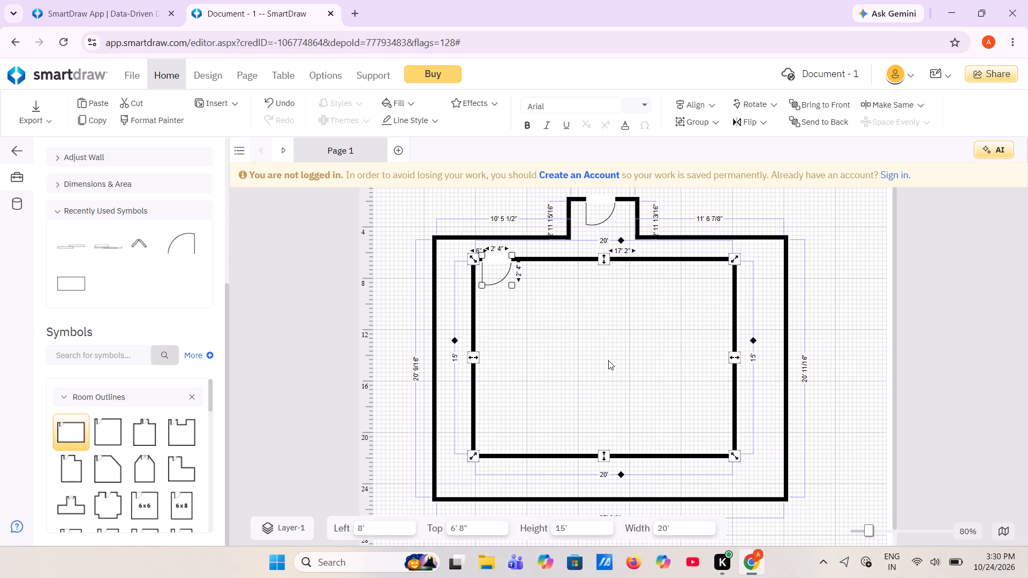
pyautogui.click(437, 121)
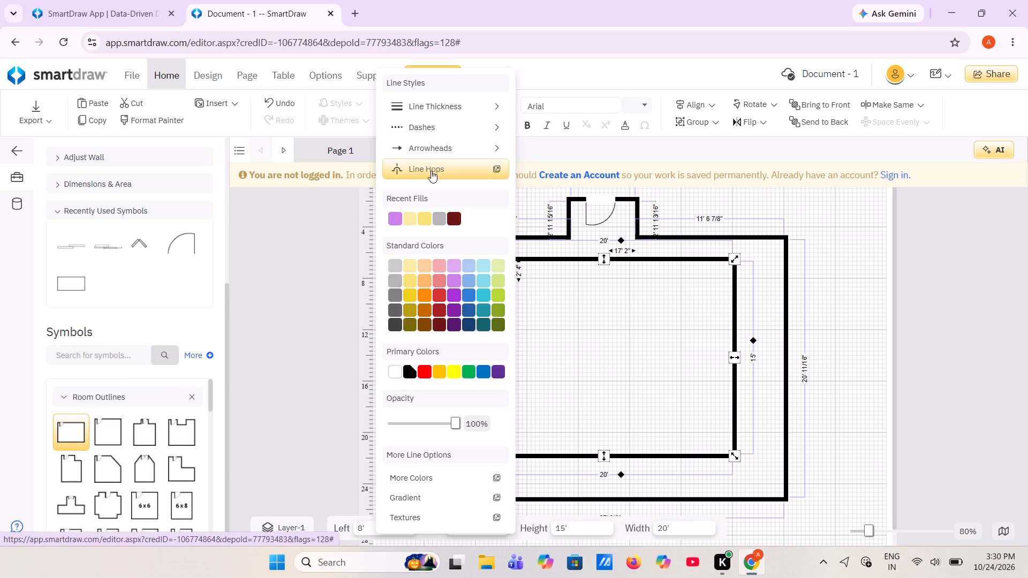
pyautogui.click(454, 105)
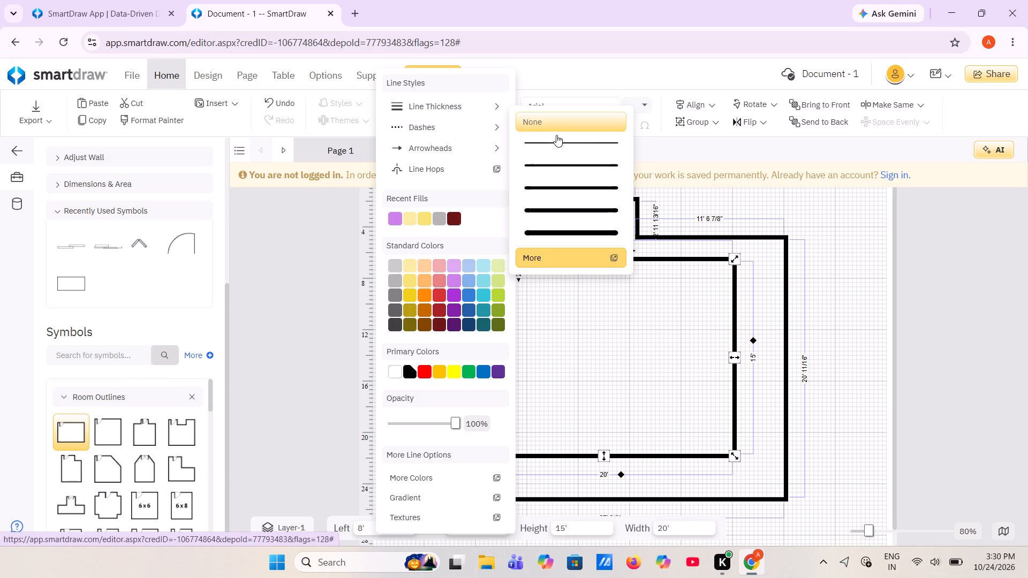
pyautogui.click(561, 144)
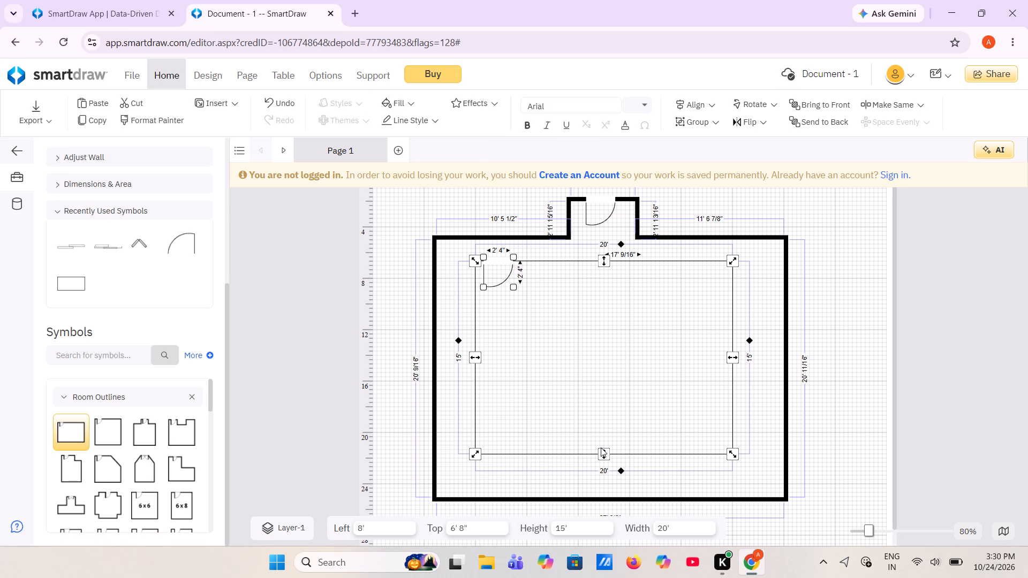
pyautogui.moveTo(603, 457); pyautogui.dragTo(631, 327)
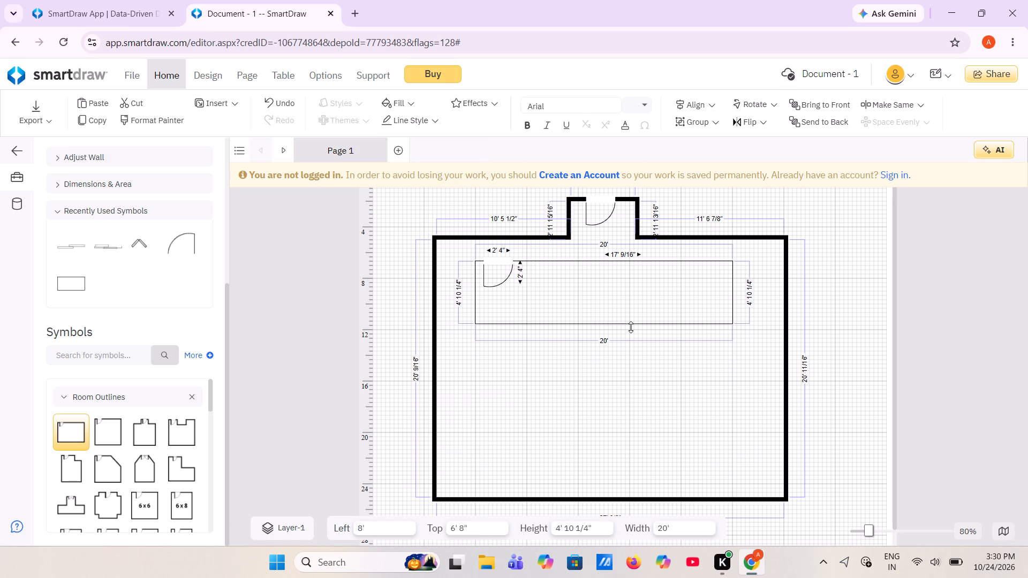
pyautogui.moveTo(631, 327); pyautogui.dragTo(638, 324)
pyautogui.click(575, 372)
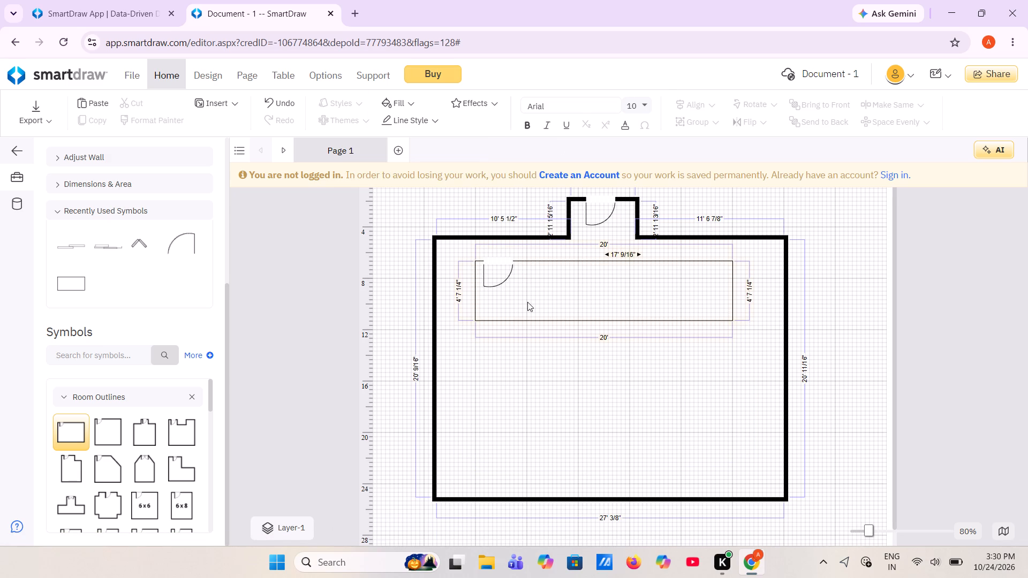
# Delete the door from the thin-walled inner room.
pyautogui.moveTo(495, 276); pyautogui.dragTo(518, 277)
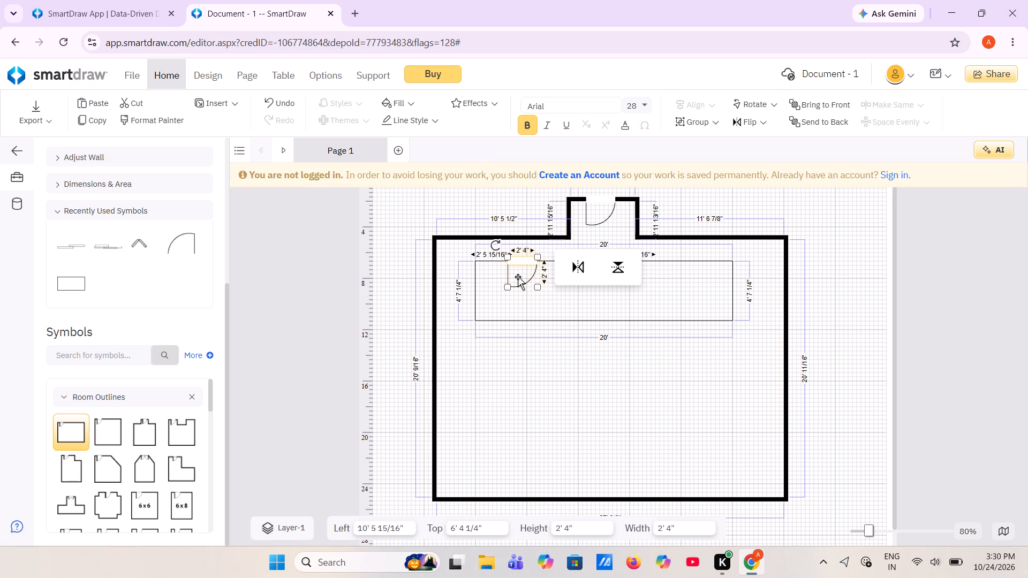
pyautogui.press('BackSpace')
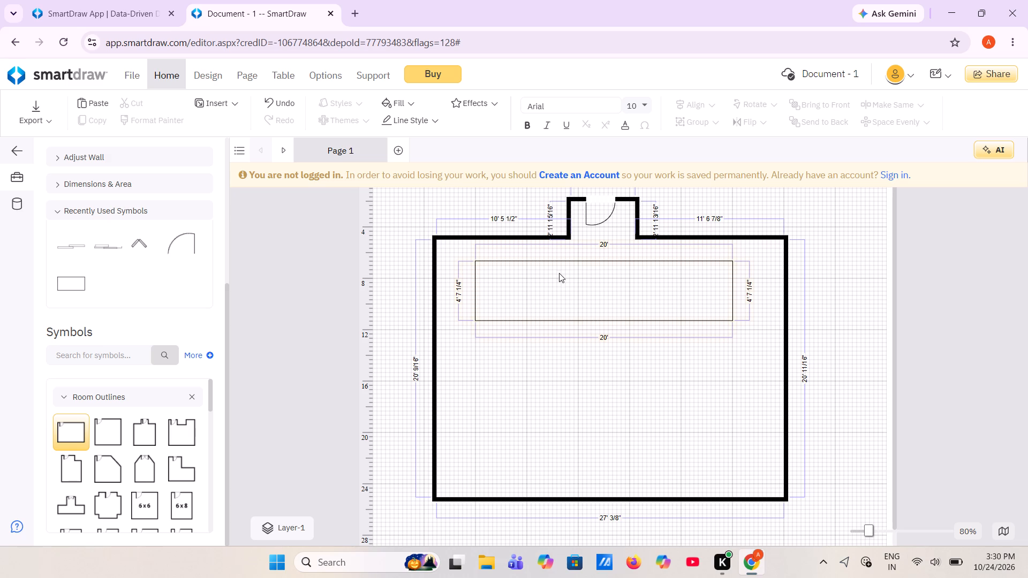
# Fit the thin-walled room into the alcove room's upper left corner and stretch it across to the opposite wall, about 27' 3" wide.
pyautogui.moveTo(590, 262); pyautogui.dragTo(568, 237)
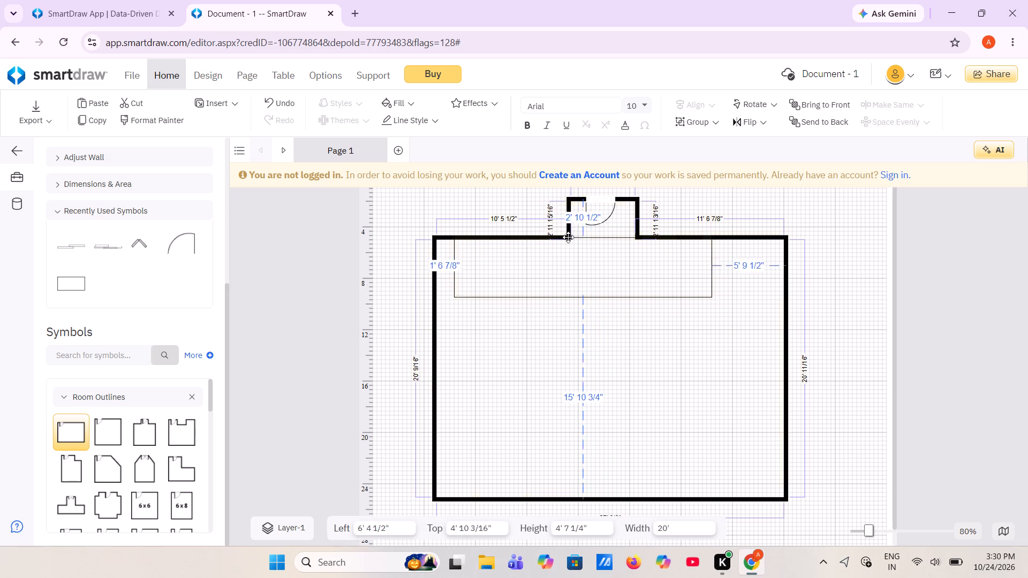
pyautogui.moveTo(568, 237); pyautogui.dragTo(555, 241)
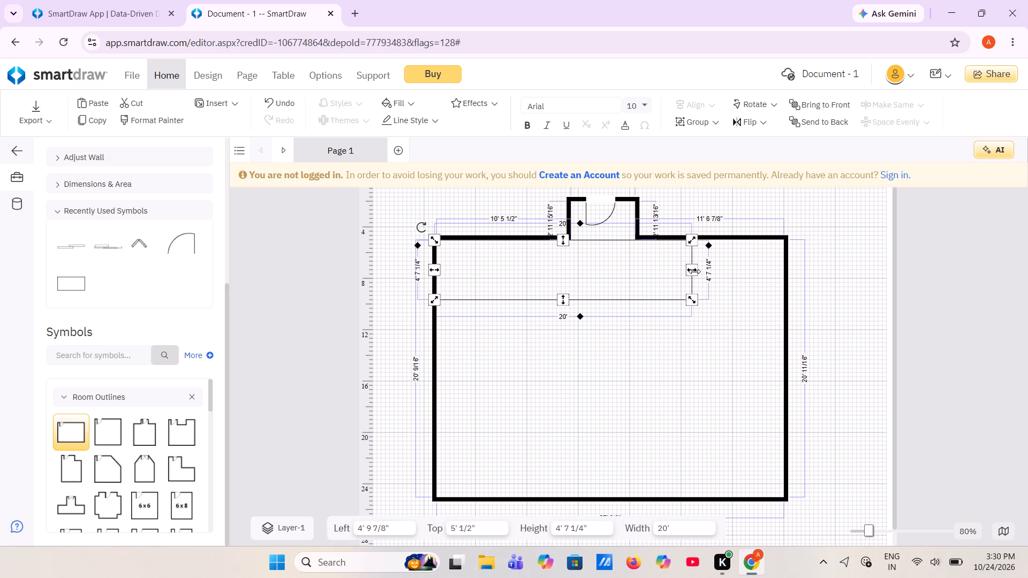
pyautogui.moveTo(694, 271); pyautogui.dragTo(785, 261)
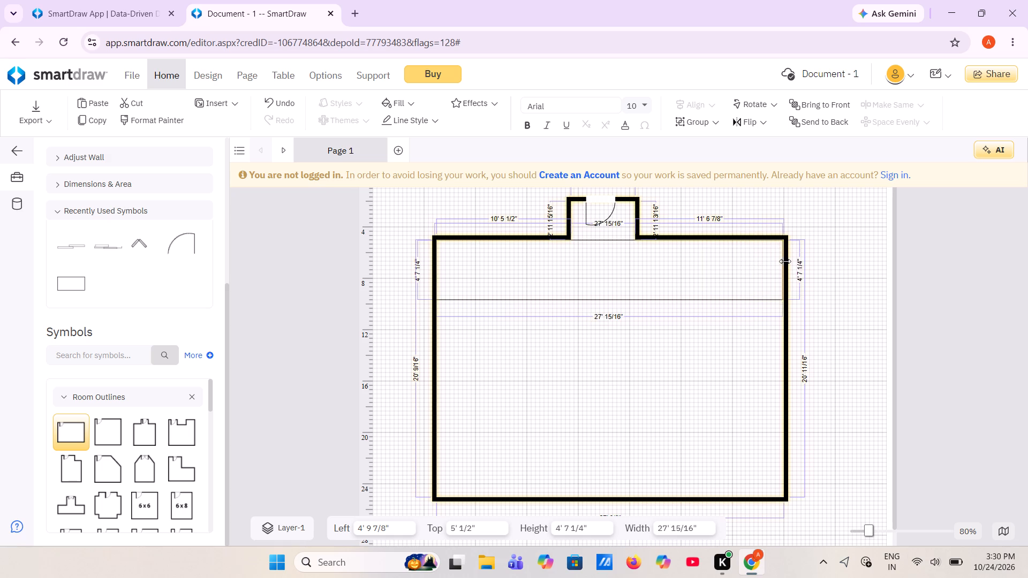
pyautogui.moveTo(785, 261); pyautogui.dragTo(788, 261)
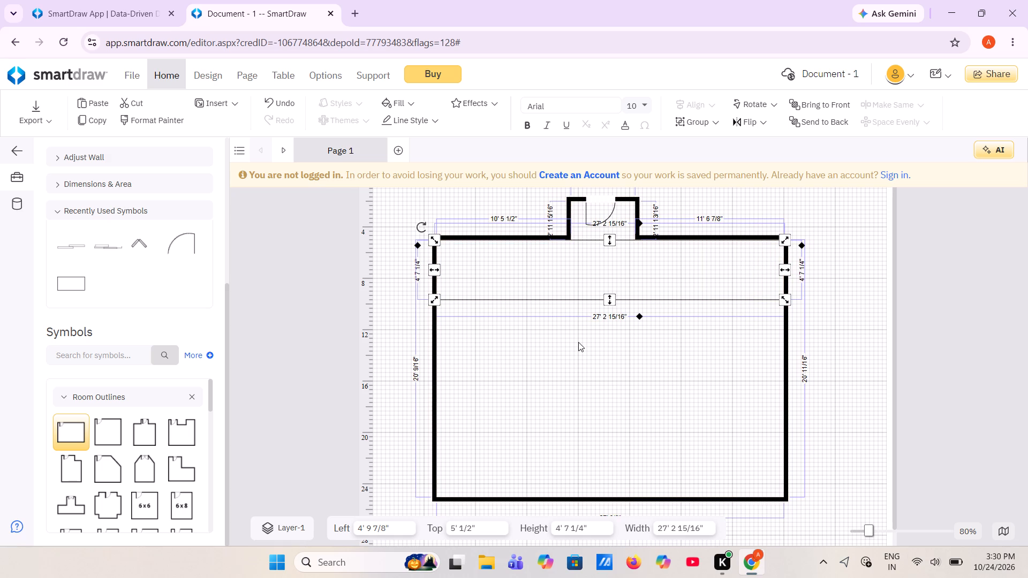
pyautogui.click(578, 342)
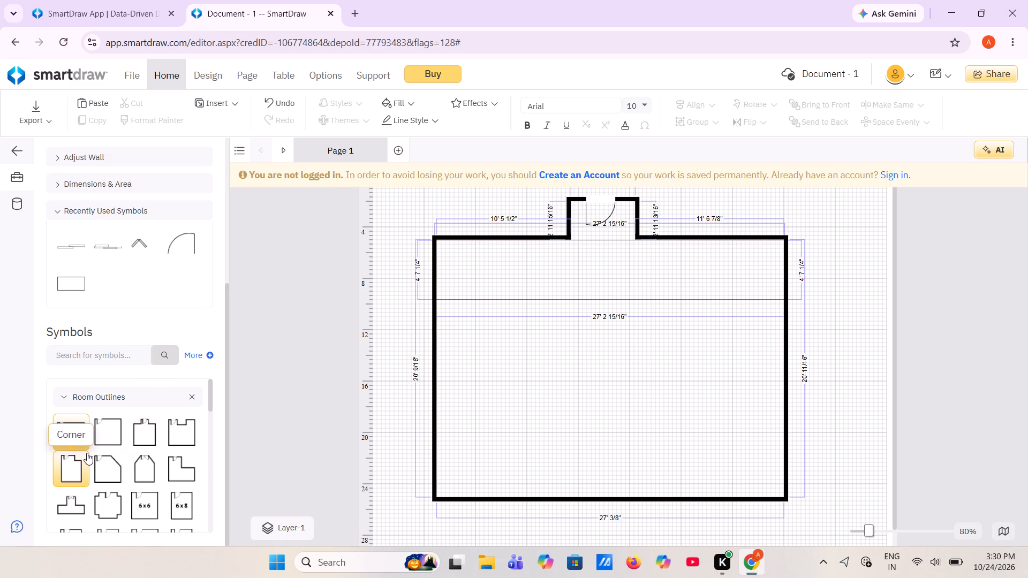
# Copy the 2' 4" entrance door in the alcove and paste three copies onto the page.
pyautogui.hscroll(1, 87, 453)
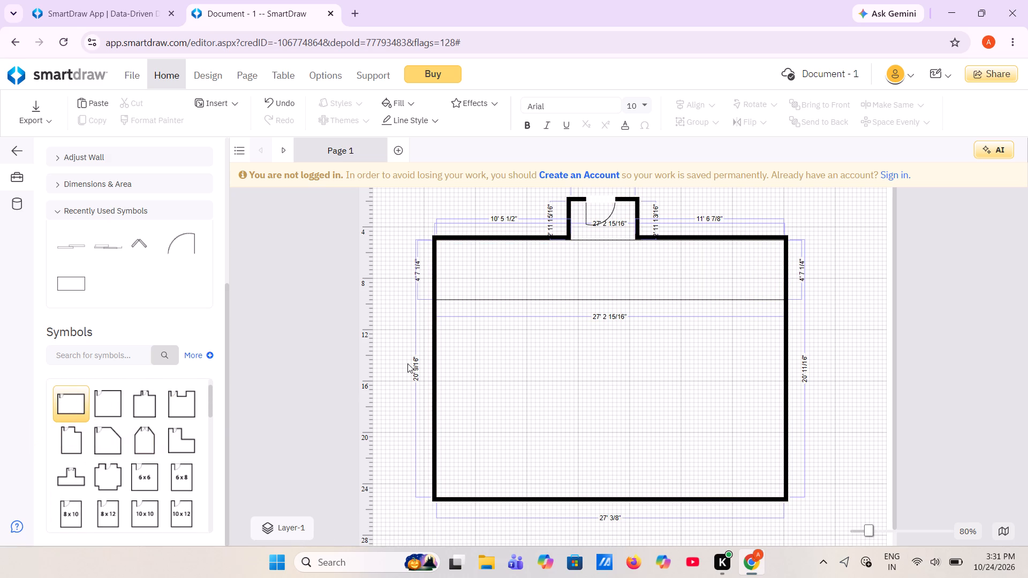
pyautogui.click(606, 199)
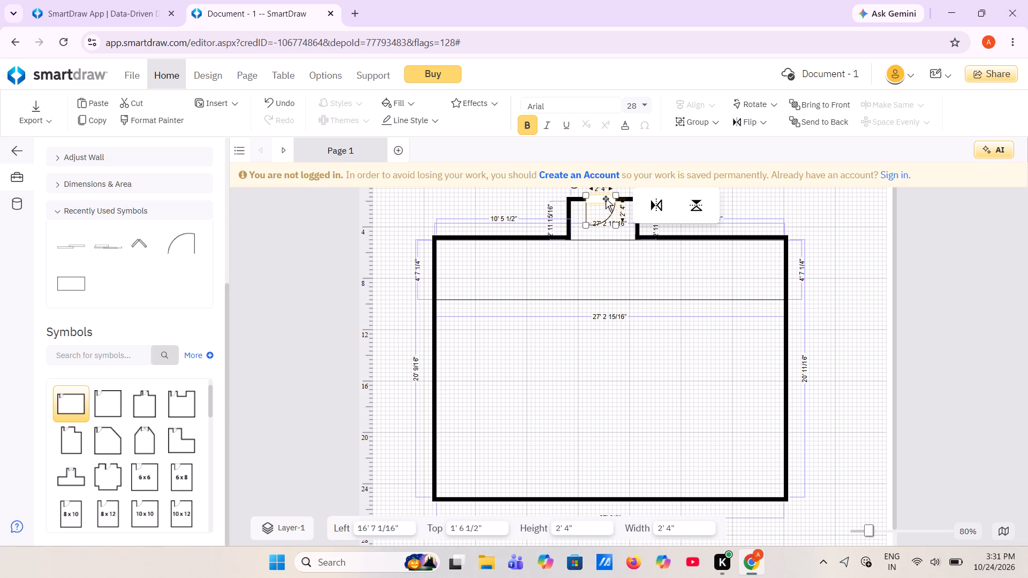
pyautogui.hotkey('ctrl', 'c')
pyautogui.hotkey('ctrl', 'v')
pyautogui.hotkey('ctrl', 'v')
pyautogui.scroll(1, 561, 220)
pyautogui.click(600, 202)
pyautogui.hotkey('ctrl', 'c')
pyautogui.hotkey('ctrl', 'v')
pyautogui.hotkey('ctrl', 'v')
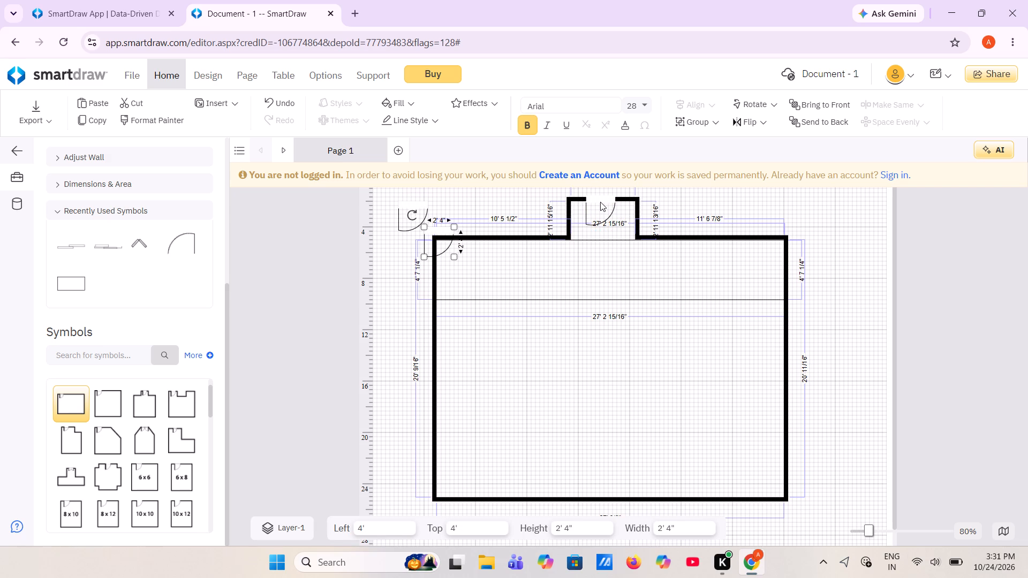
pyautogui.hotkey('ctrl', 'v')
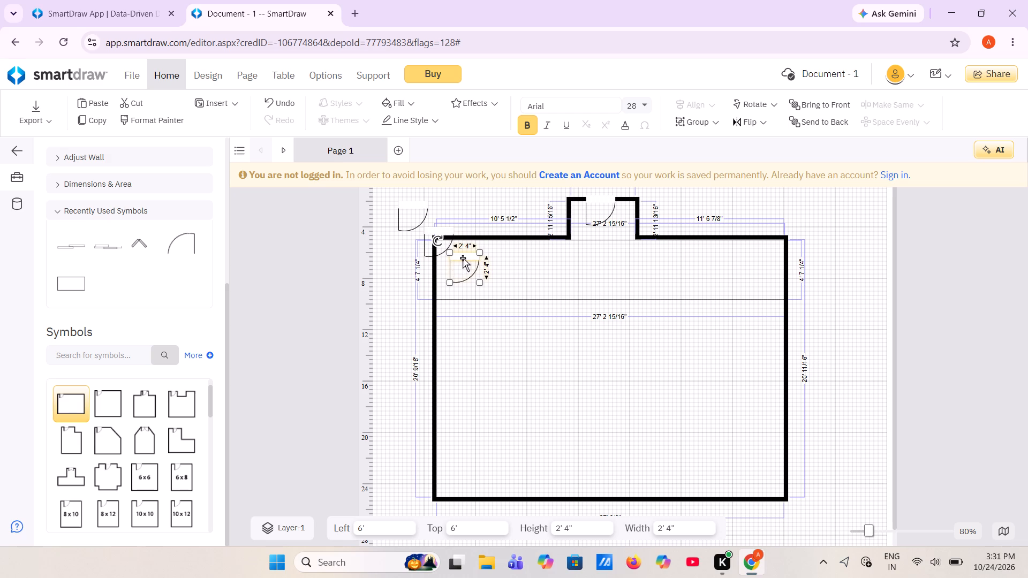
# Set two of the pasted doors side by side in the thin-walled room's lower wall and flip the second to form a double door.
pyautogui.moveTo(463, 258); pyautogui.dragTo(589, 296)
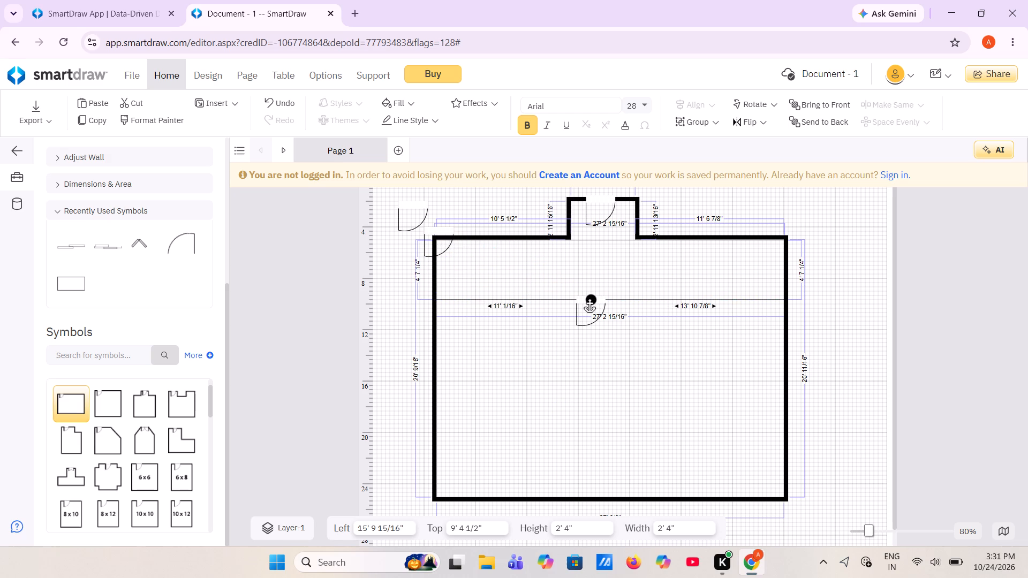
pyautogui.moveTo(589, 296); pyautogui.dragTo(591, 296)
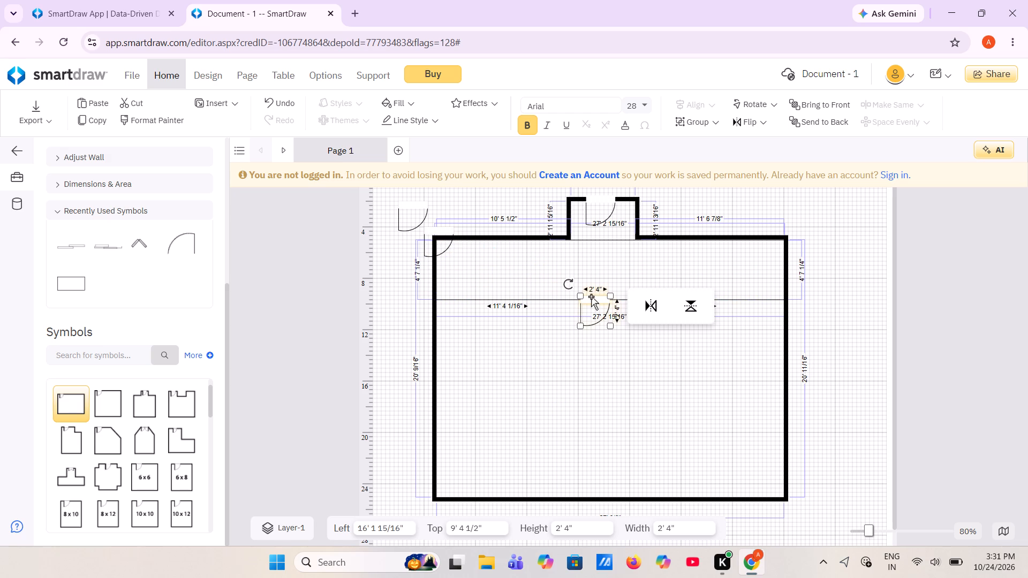
pyautogui.moveTo(438, 242); pyautogui.dragTo(629, 314)
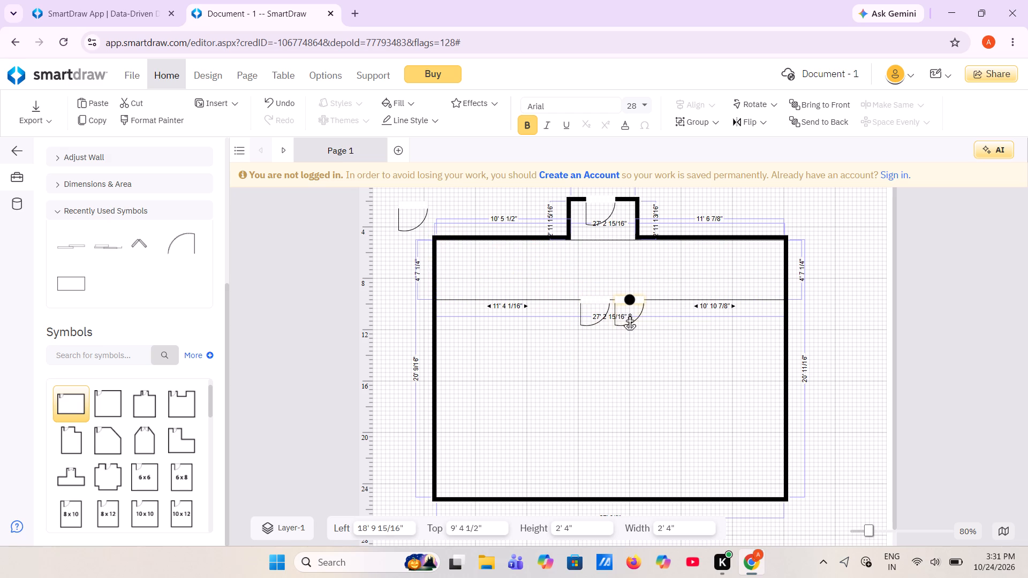
pyautogui.moveTo(629, 314); pyautogui.dragTo(625, 315)
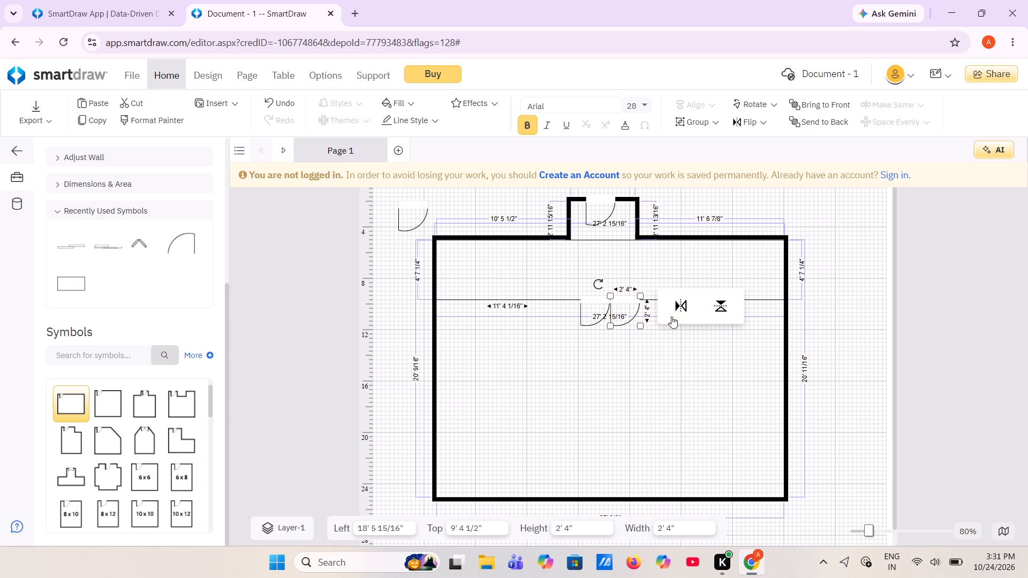
pyautogui.click(671, 316)
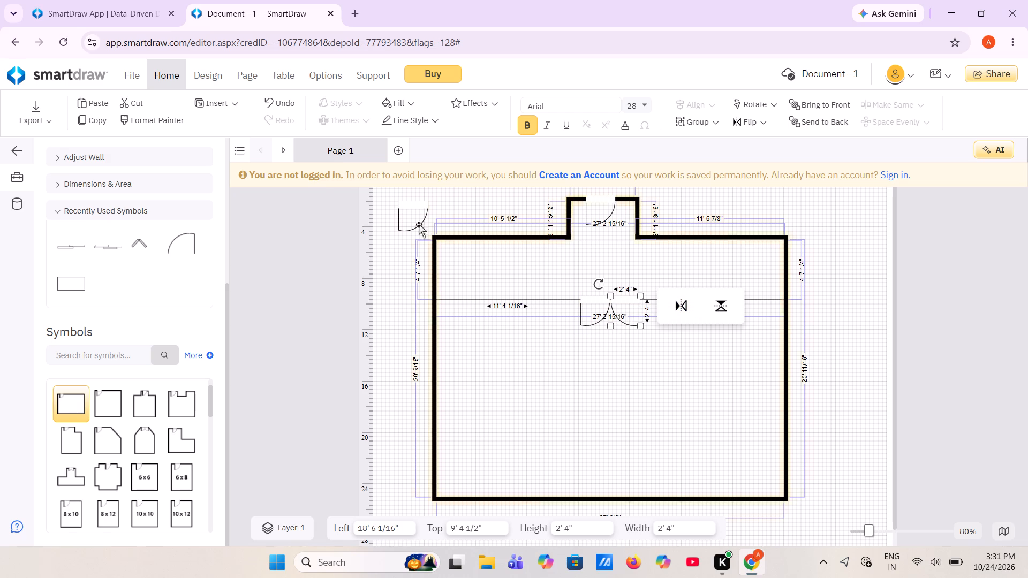
# Form a double entrance door in the alcove's top wall by shifting the existing door aside and adding the remaining copy, flipped horizontally.
pyautogui.moveTo(410, 216); pyautogui.dragTo(608, 255)
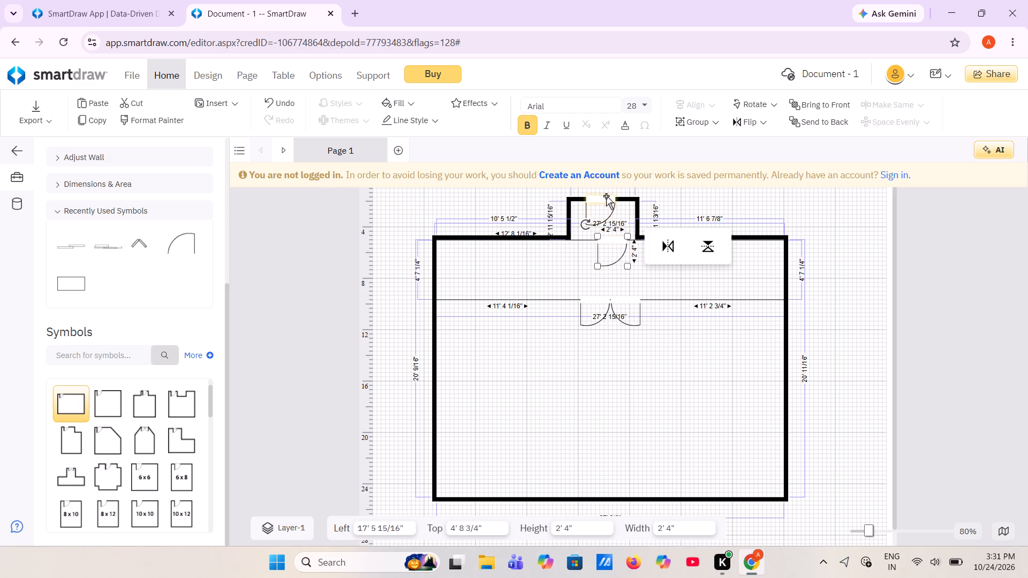
pyautogui.moveTo(602, 199); pyautogui.dragTo(588, 200)
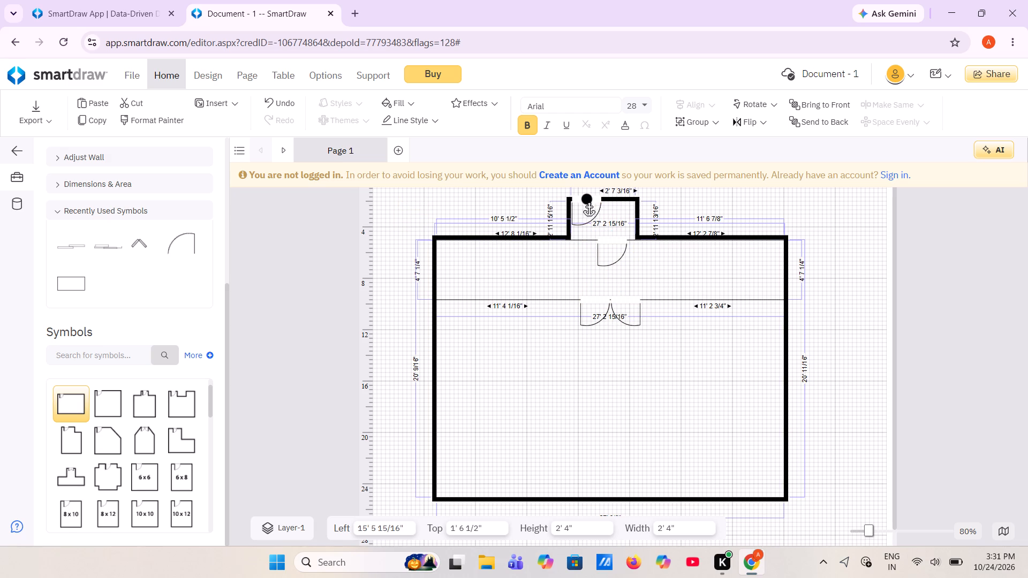
pyautogui.moveTo(588, 200); pyautogui.dragTo(586, 201)
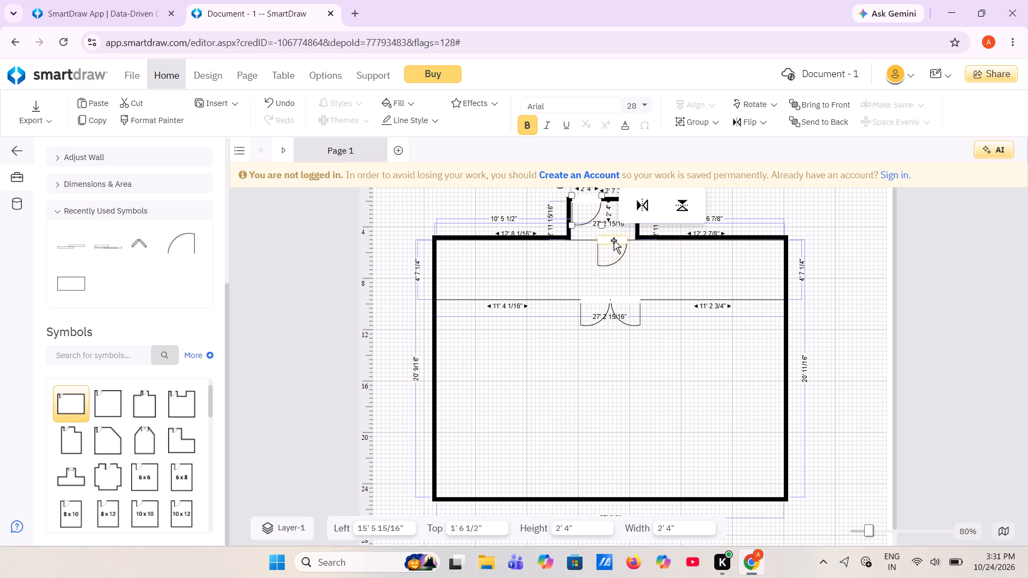
pyautogui.moveTo(614, 240); pyautogui.dragTo(616, 209)
pyautogui.click(662, 214)
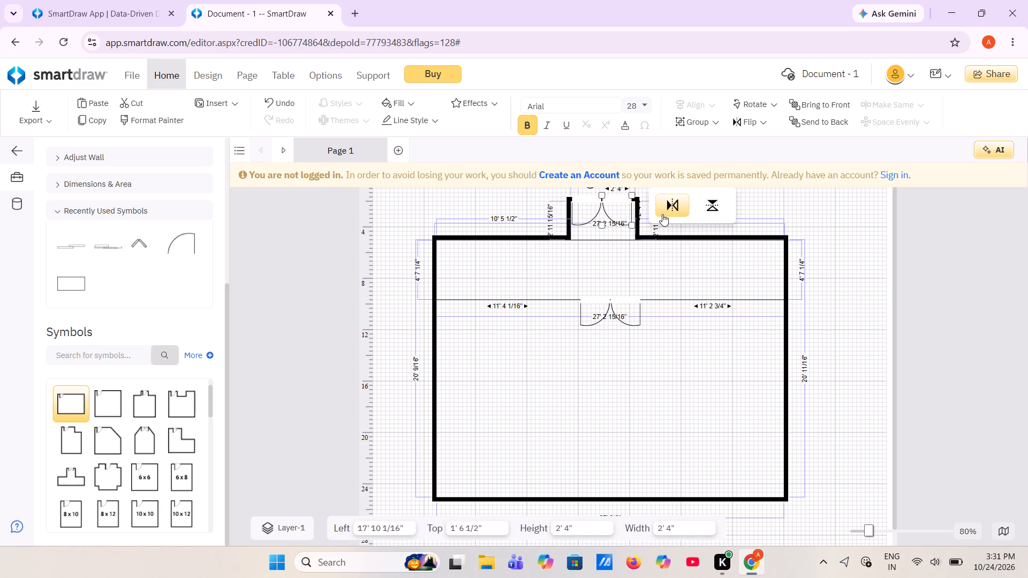
pyautogui.click(532, 358)
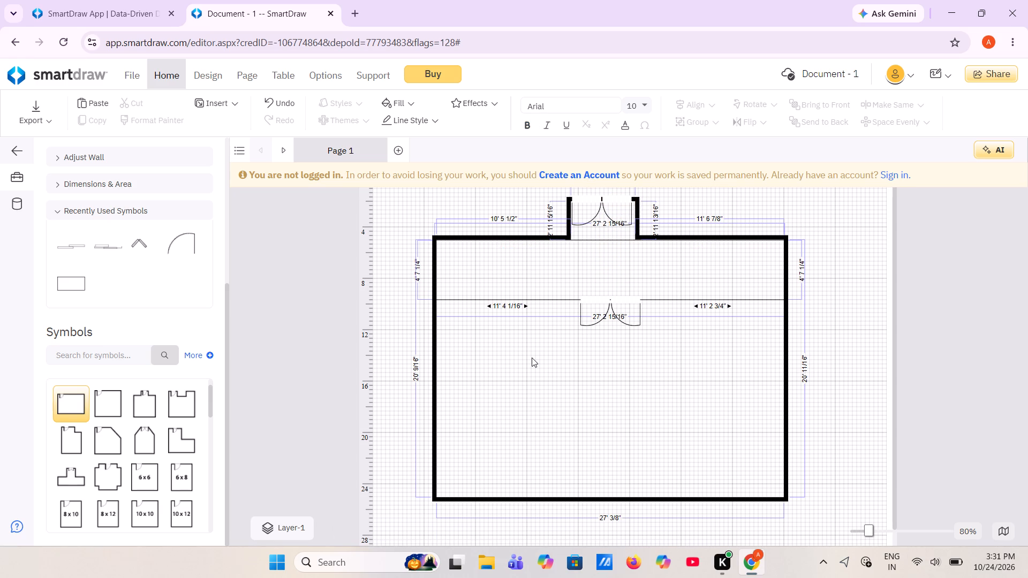
# Shorten the full-width thin-walled room to about 3' 1" high.
pyautogui.click(571, 300)
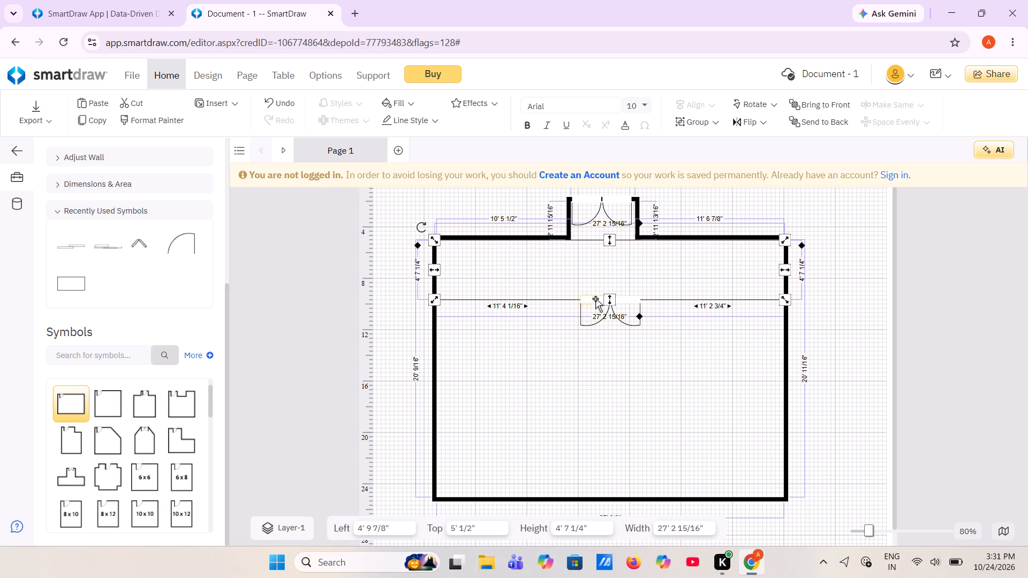
pyautogui.moveTo(613, 301); pyautogui.dragTo(608, 280)
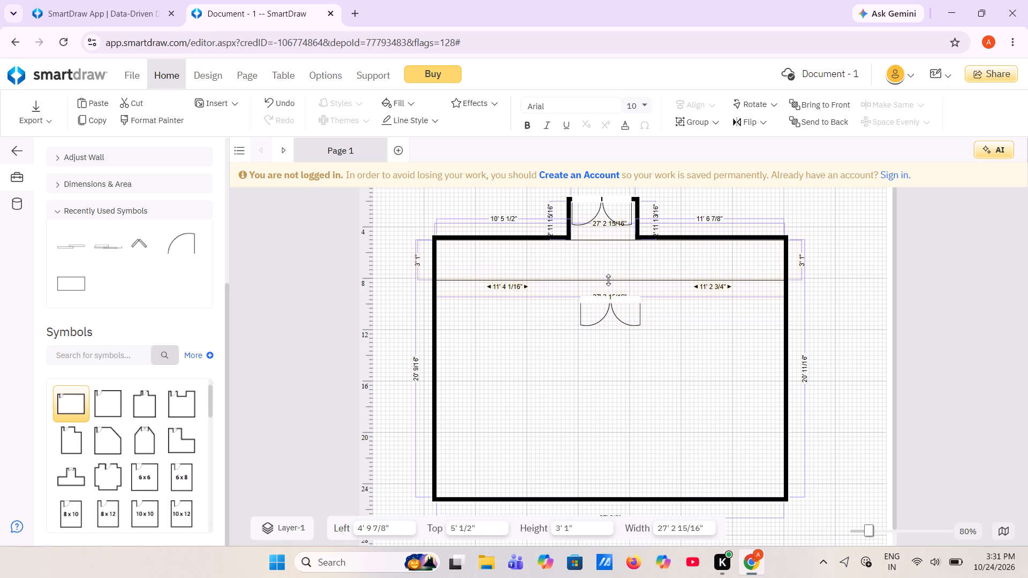
pyautogui.moveTo(608, 280); pyautogui.dragTo(608, 280)
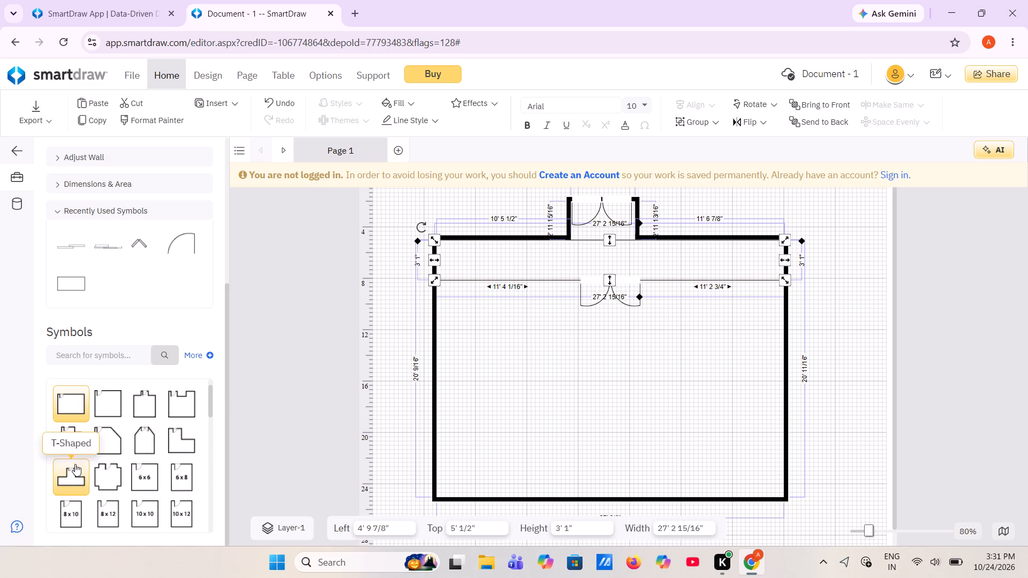
# Place a 15' square room with a door over the plan's left part and give it the thinnest line thickness.
pyautogui.moveTo(120, 406); pyautogui.dragTo(515, 377)
pyautogui.moveTo(123, 400); pyautogui.dragTo(233, 412)
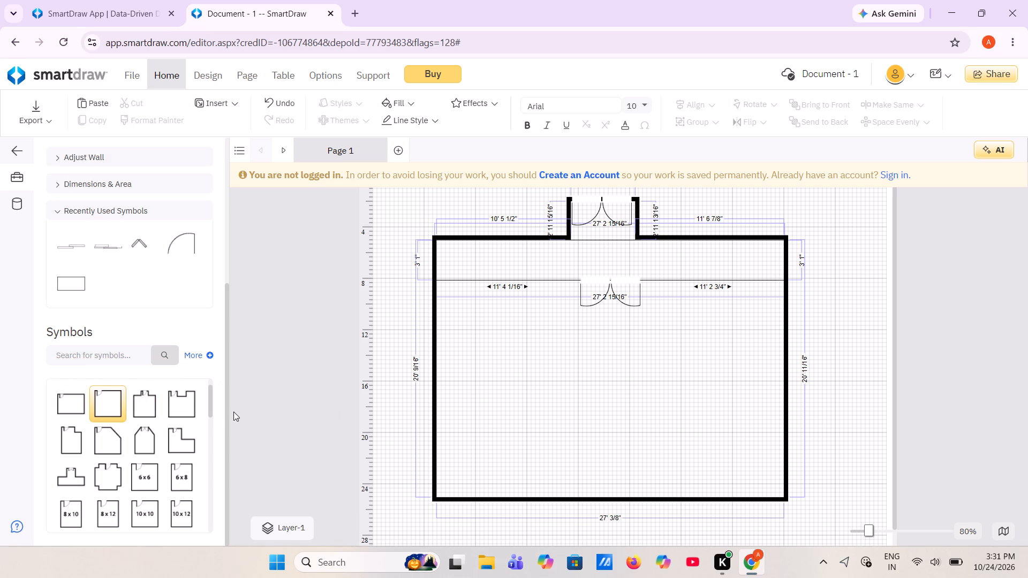
pyautogui.moveTo(233, 412); pyautogui.dragTo(457, 392)
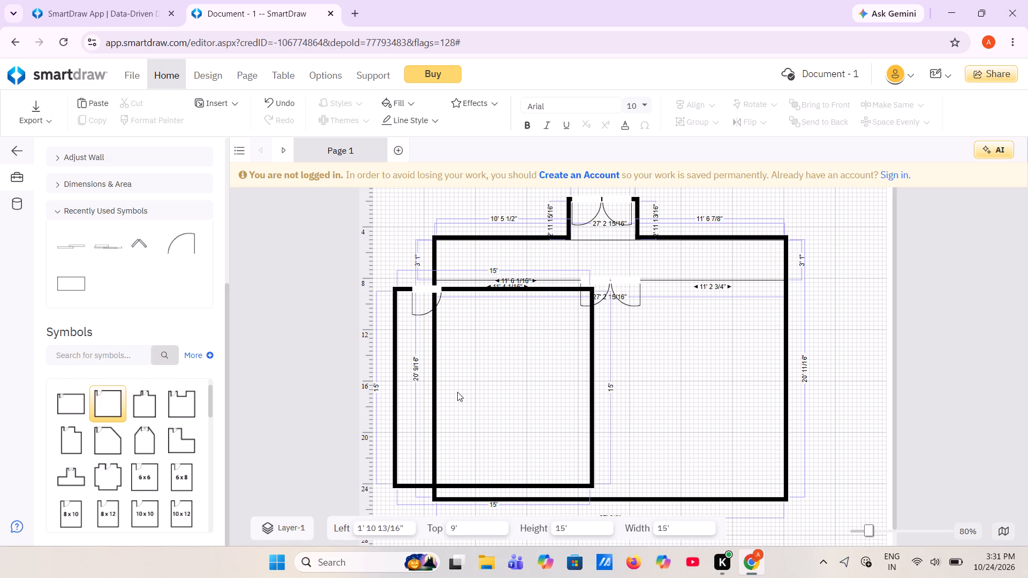
pyautogui.click(435, 113)
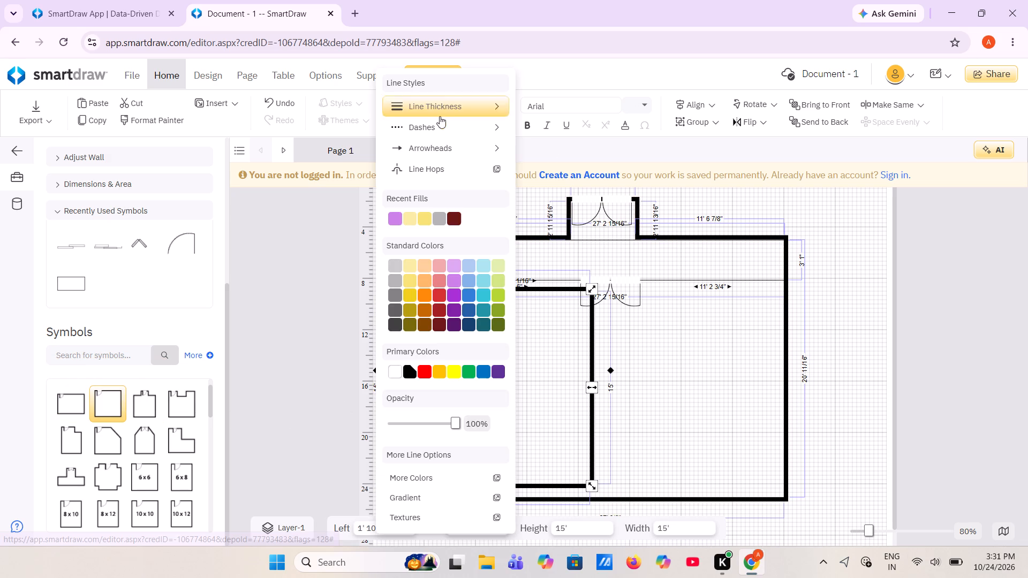
pyautogui.click(446, 113)
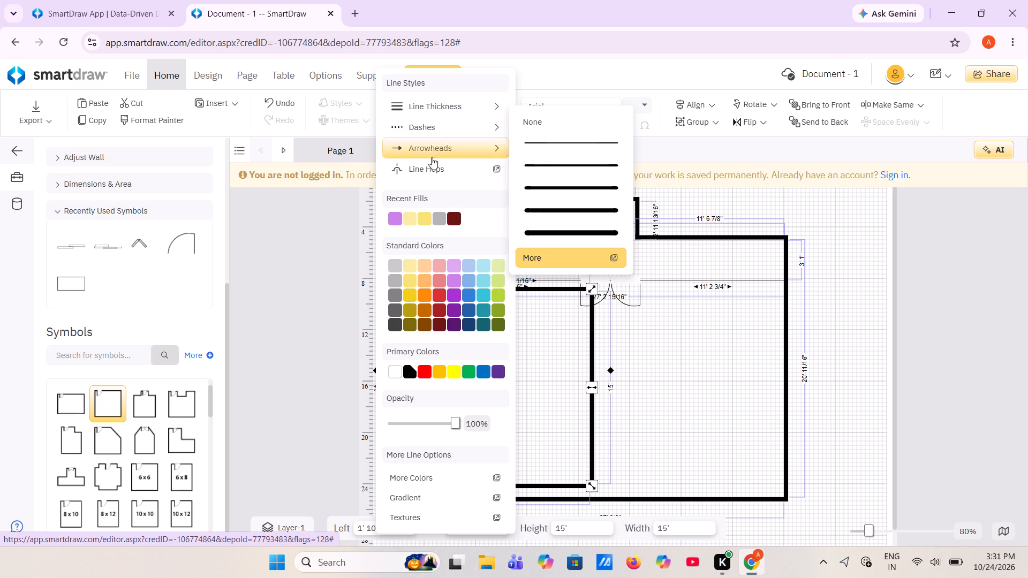
pyautogui.click(557, 144)
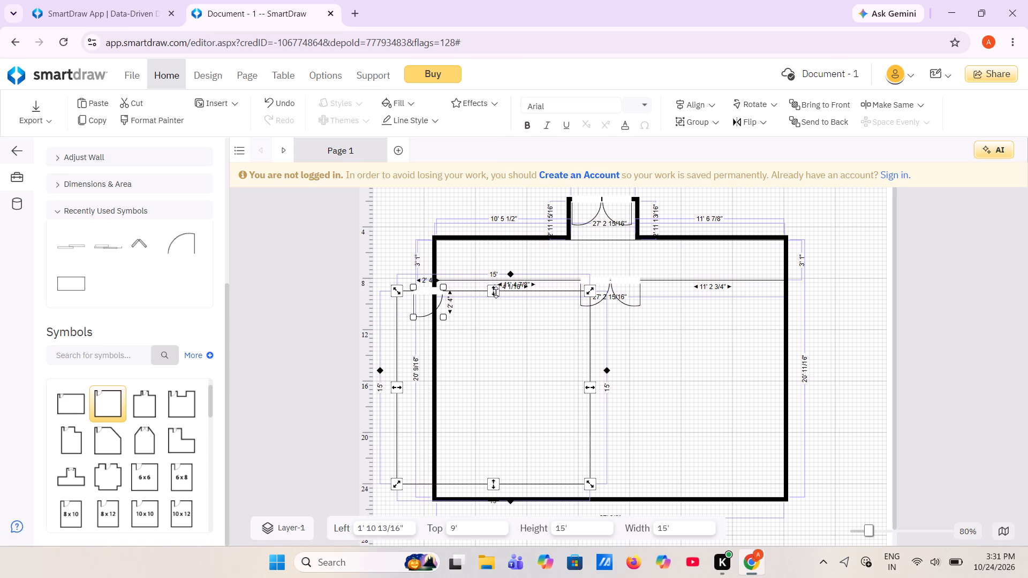
# Shrink the new square room to about 5' 8 1/2" high and 13' 1 9/16" wide.
pyautogui.moveTo(496, 292); pyautogui.dragTo(503, 402)
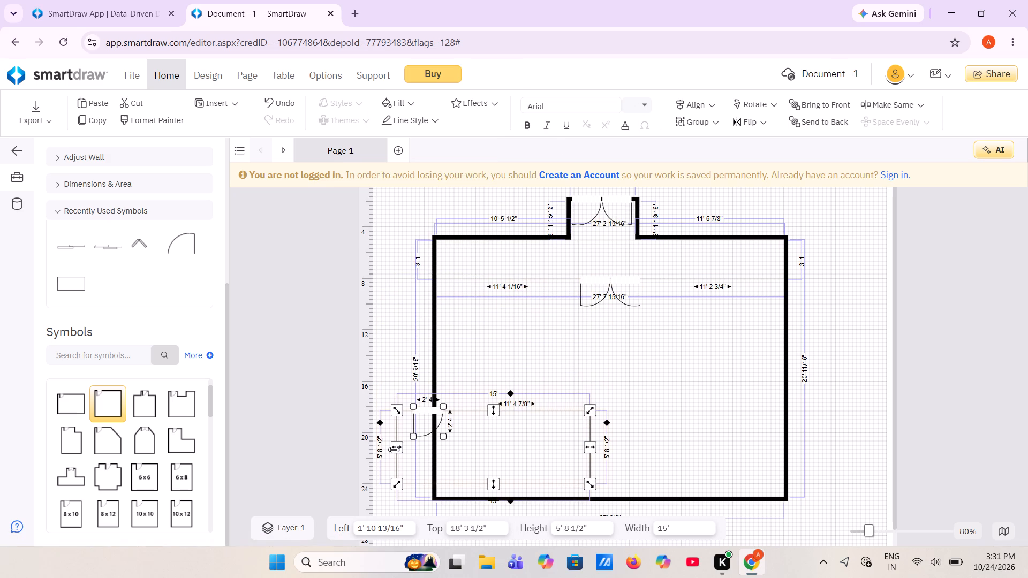
pyautogui.moveTo(394, 450); pyautogui.dragTo(418, 447)
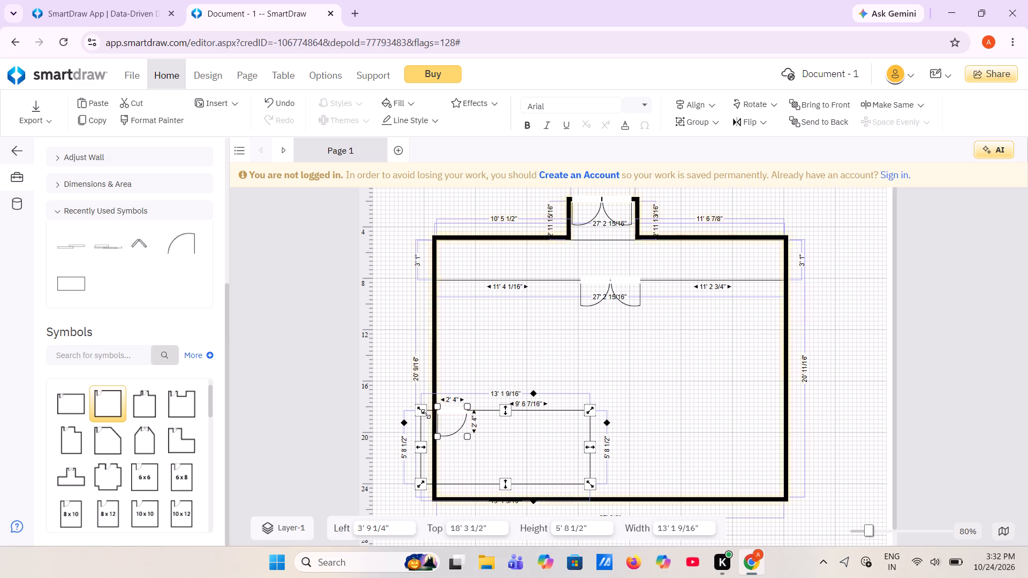
pyautogui.click(399, 424)
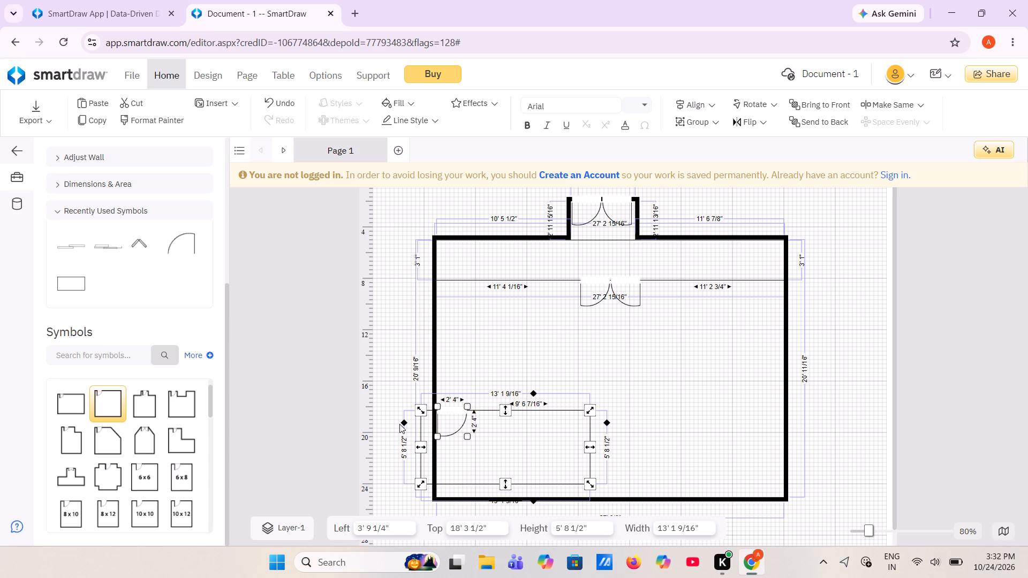
# Rotate the small room a quarter turn clockwise, fit it against the left outer wall below the strip room, and shorten it to about 11' 8 13/16".
pyautogui.moveTo(505, 409); pyautogui.dragTo(577, 381)
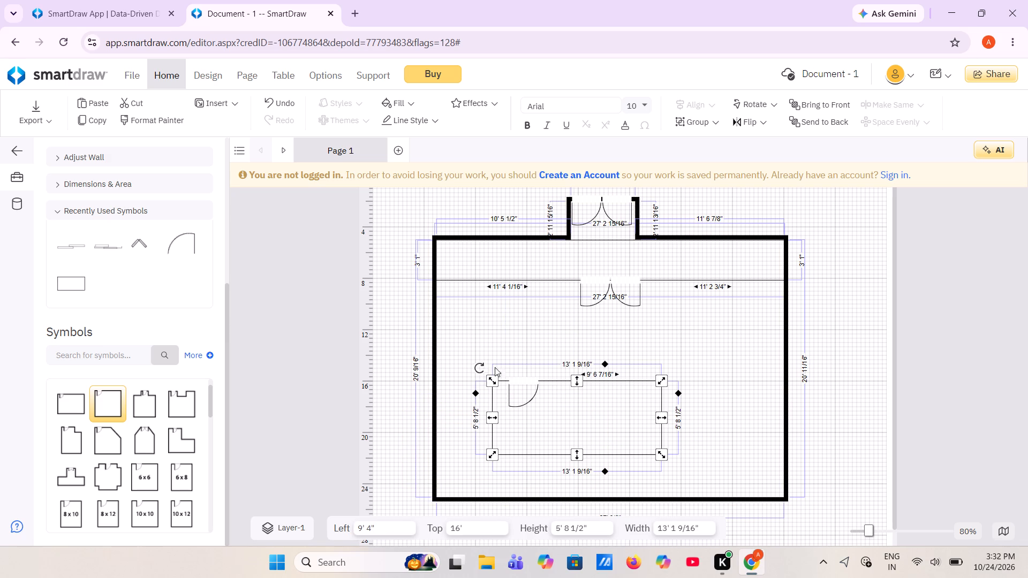
pyautogui.moveTo(479, 366); pyautogui.dragTo(569, 344)
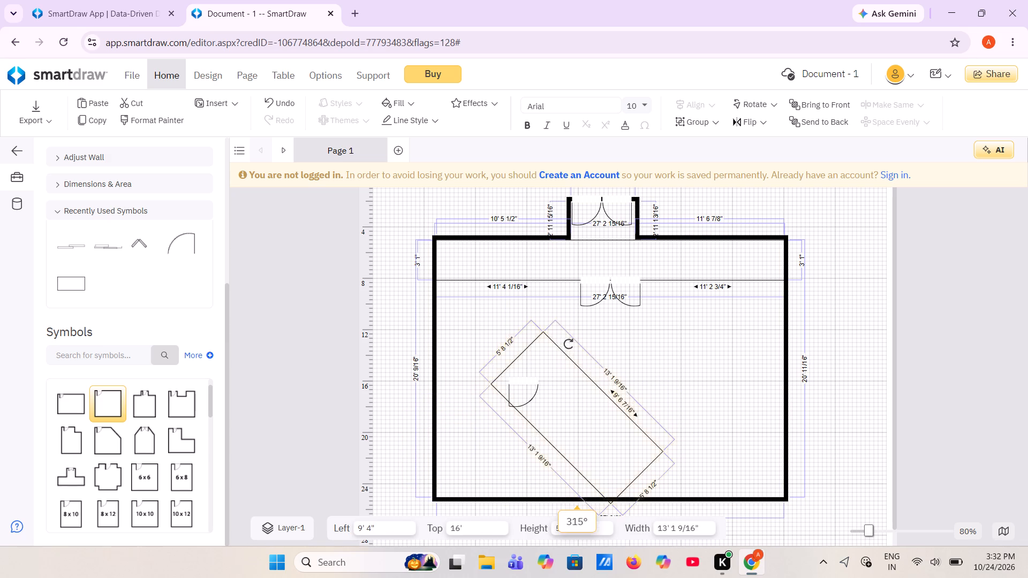
pyautogui.moveTo(569, 344); pyautogui.dragTo(617, 349)
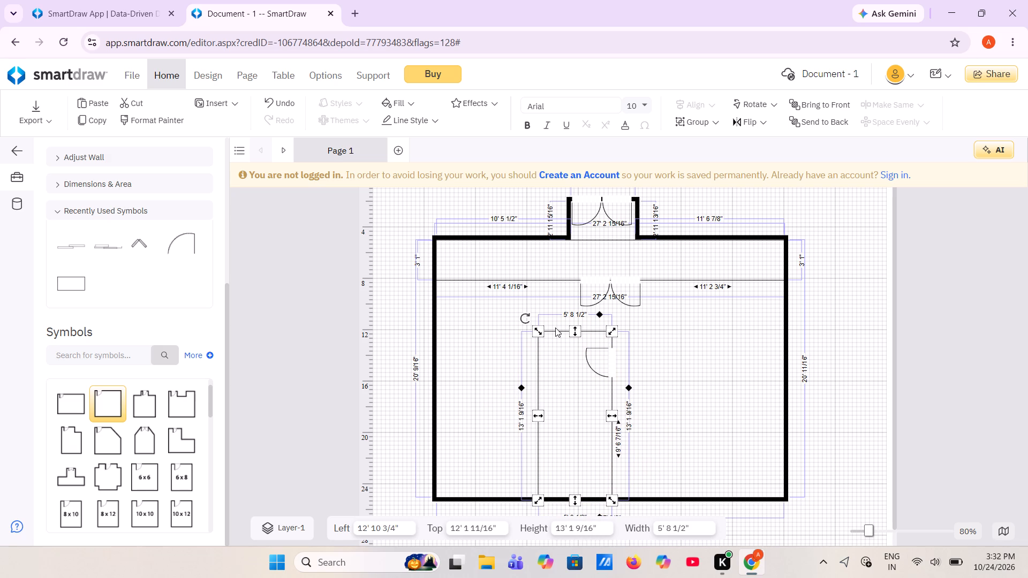
pyautogui.moveTo(558, 333); pyautogui.dragTo(523, 313)
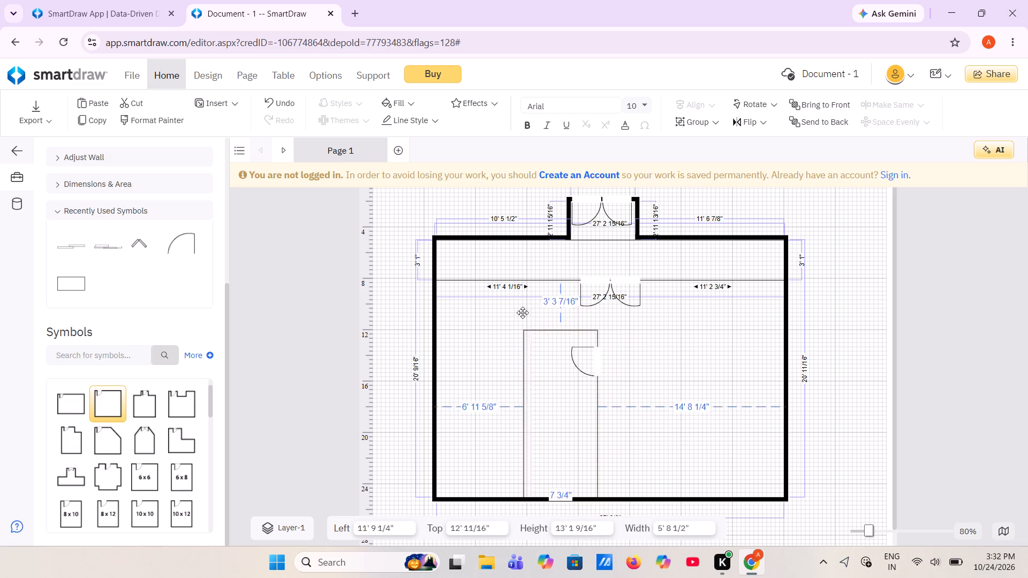
pyautogui.moveTo(523, 313); pyautogui.dragTo(458, 284)
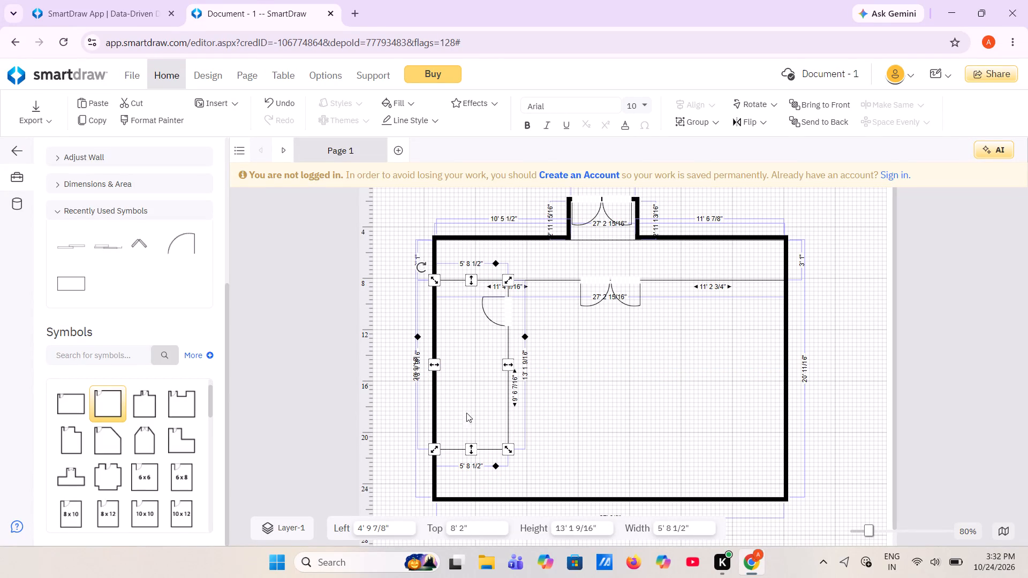
pyautogui.moveTo(469, 449); pyautogui.dragTo(473, 431)
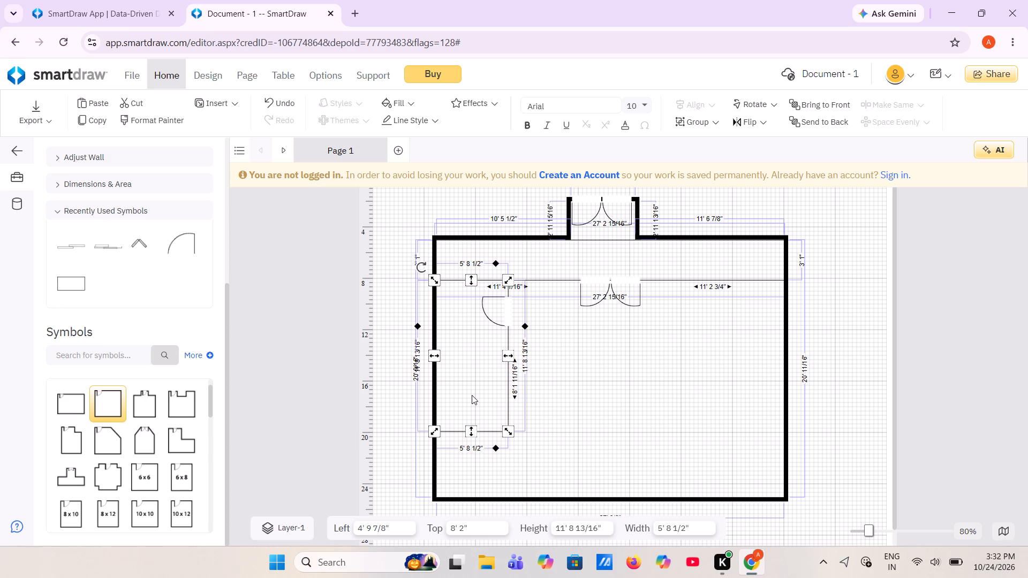
# Duplicate the small side room with its door and set the copy against the bottom outer wall, right of the original.
pyautogui.hotkey('ctrl', 'c')
pyautogui.hotkey('ctrl', 'v')
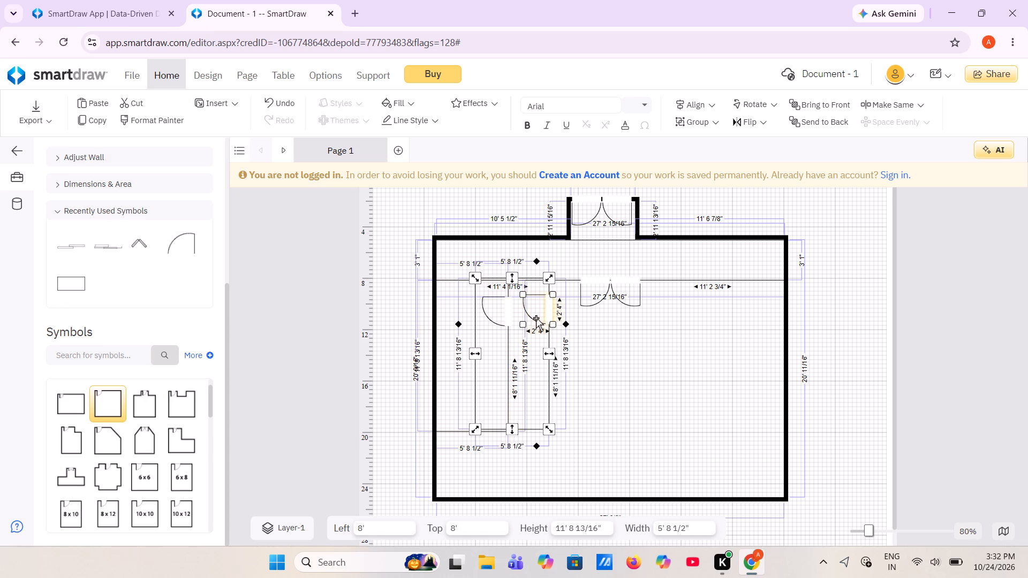
pyautogui.moveTo(536, 318); pyautogui.dragTo(584, 383)
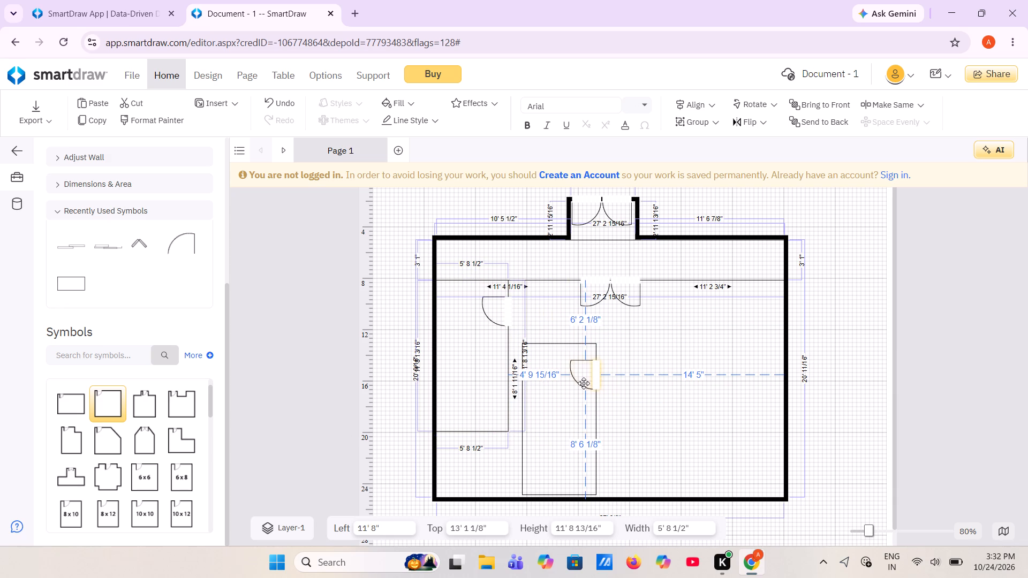
pyautogui.moveTo(584, 383); pyautogui.dragTo(583, 386)
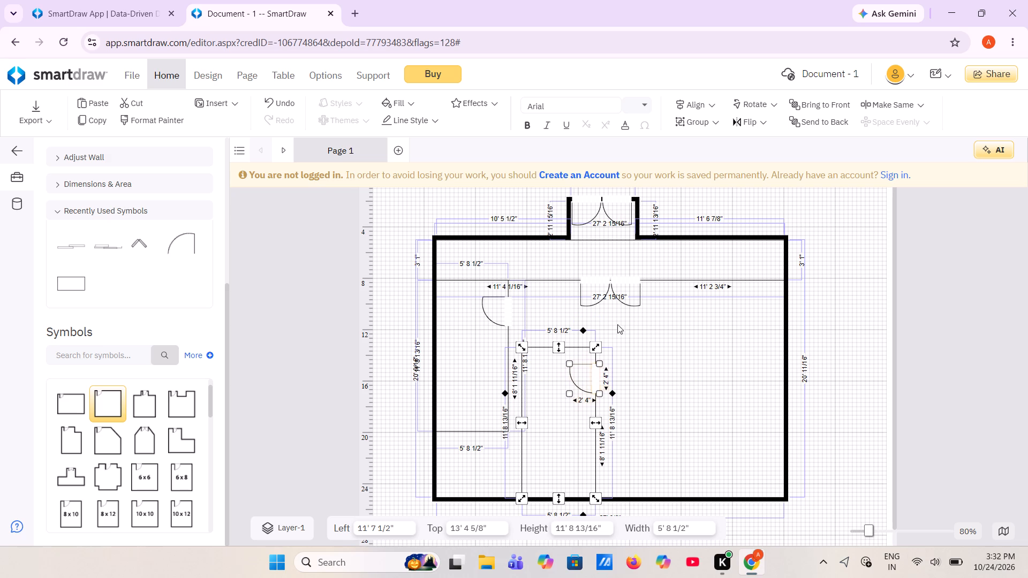
pyautogui.click(662, 378)
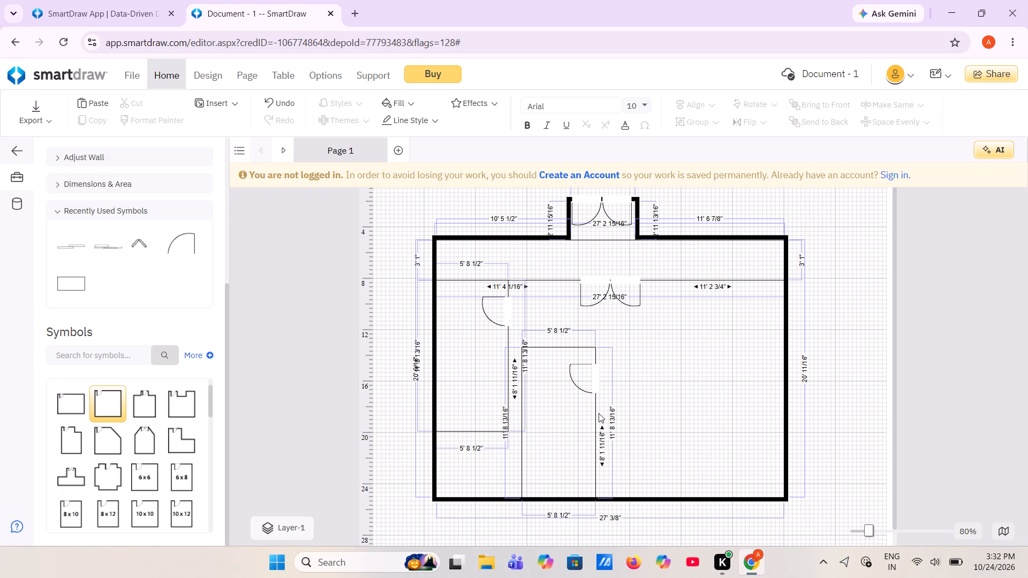
# Rotate the duplicated room a quarter turn counterclockwise and fit it into the lower left corner of the outer walls.
pyautogui.click(599, 413)
pyautogui.click(594, 416)
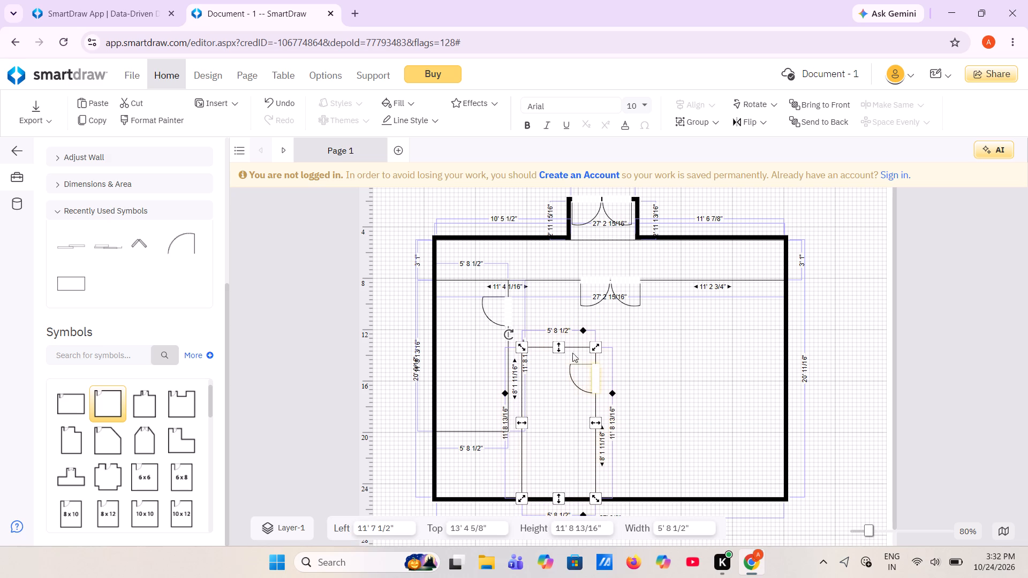
pyautogui.moveTo(511, 332); pyautogui.dragTo(462, 457)
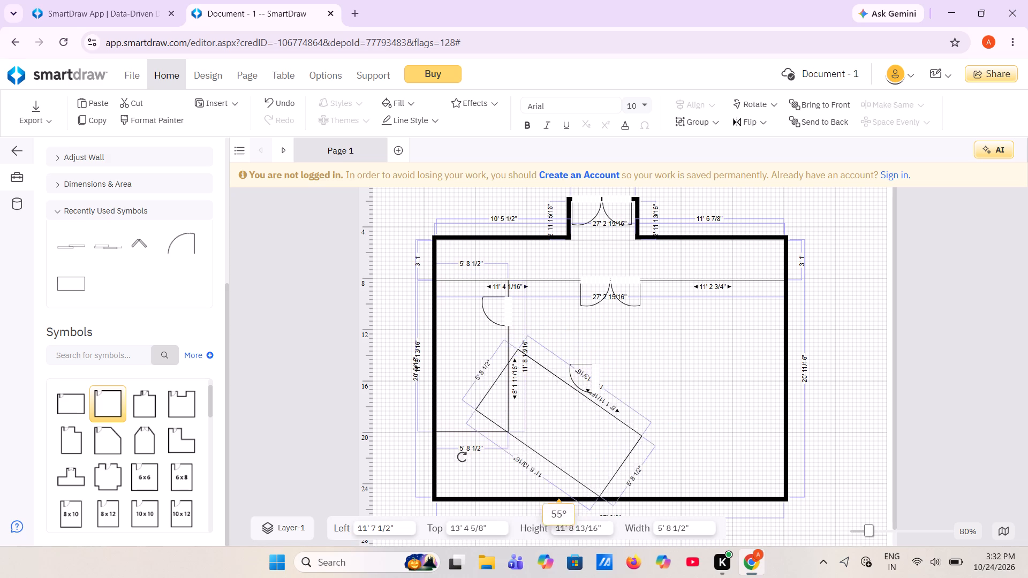
pyautogui.moveTo(462, 457); pyautogui.dragTo(458, 476)
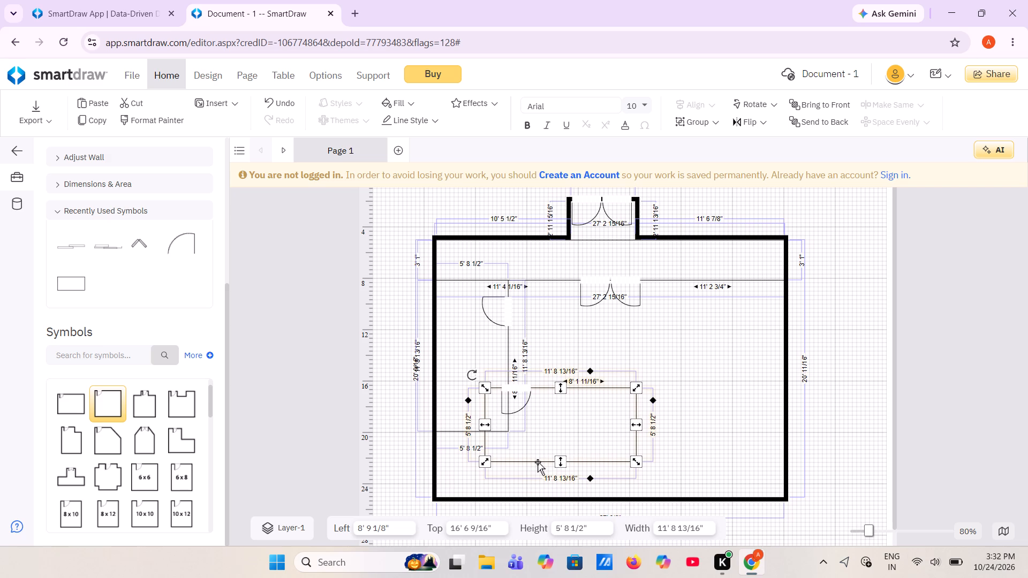
pyautogui.moveTo(538, 462); pyautogui.dragTo(493, 496)
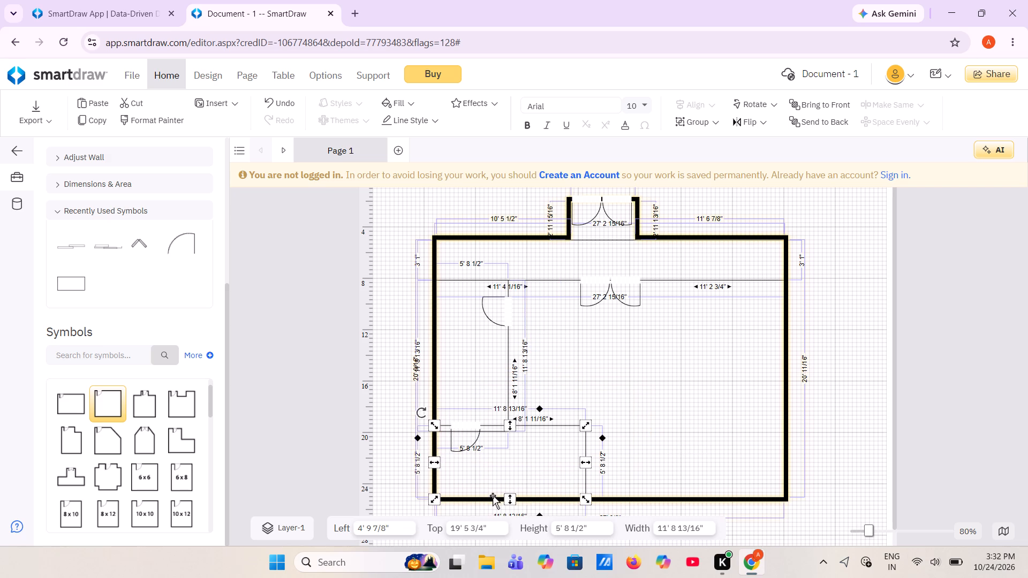
# Lower the top wall of the lower left corner room, reducing its height to about 5' 2 3/4".
pyautogui.moveTo(510, 422); pyautogui.dragTo(510, 434)
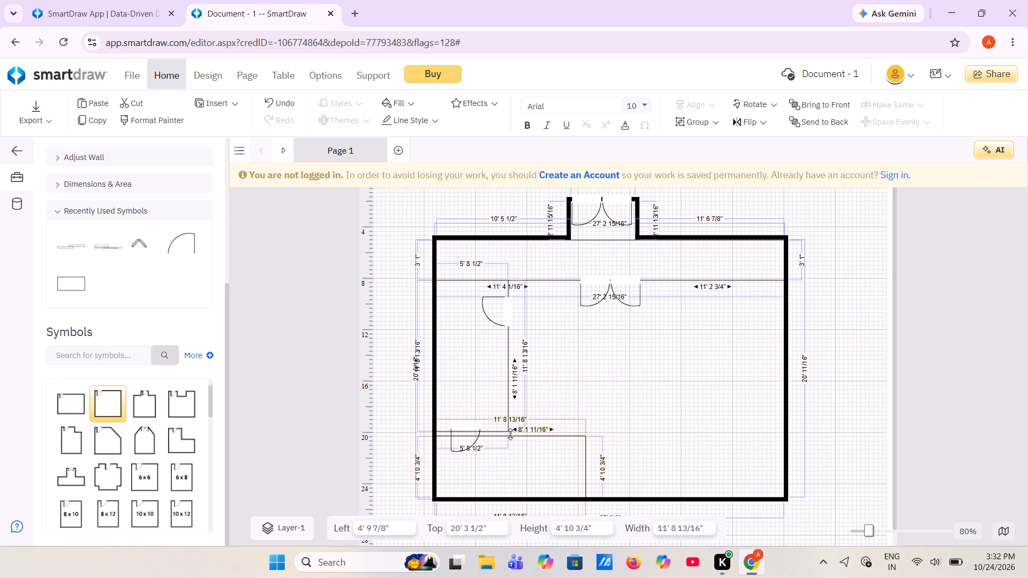
pyautogui.moveTo(510, 434); pyautogui.dragTo(511, 429)
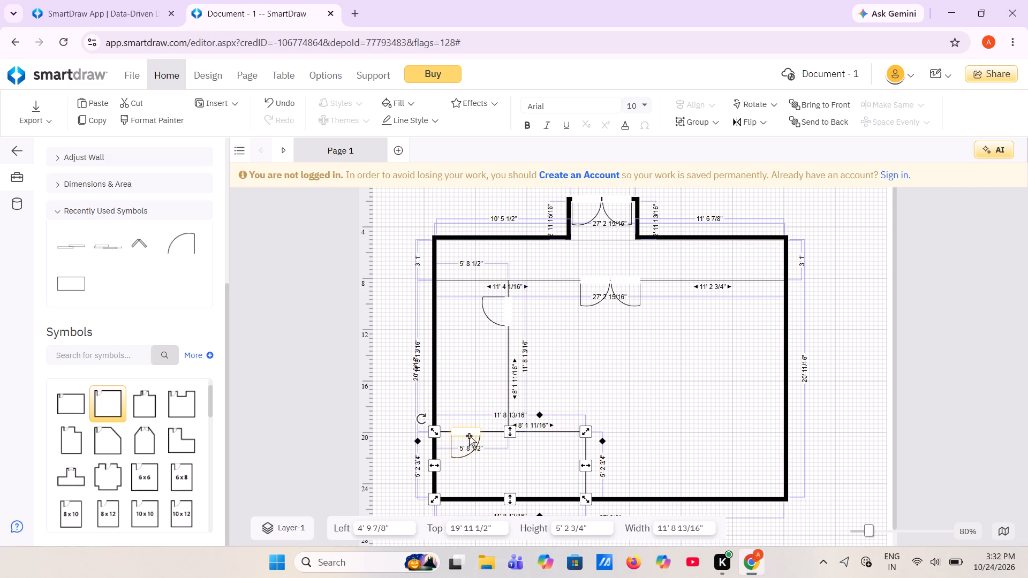
# Slide the corner room's door along its top wall to about 5' 8 1/16" from the wall's left end.
pyautogui.click(469, 436)
pyautogui.moveTo(469, 436); pyautogui.dragTo(526, 443)
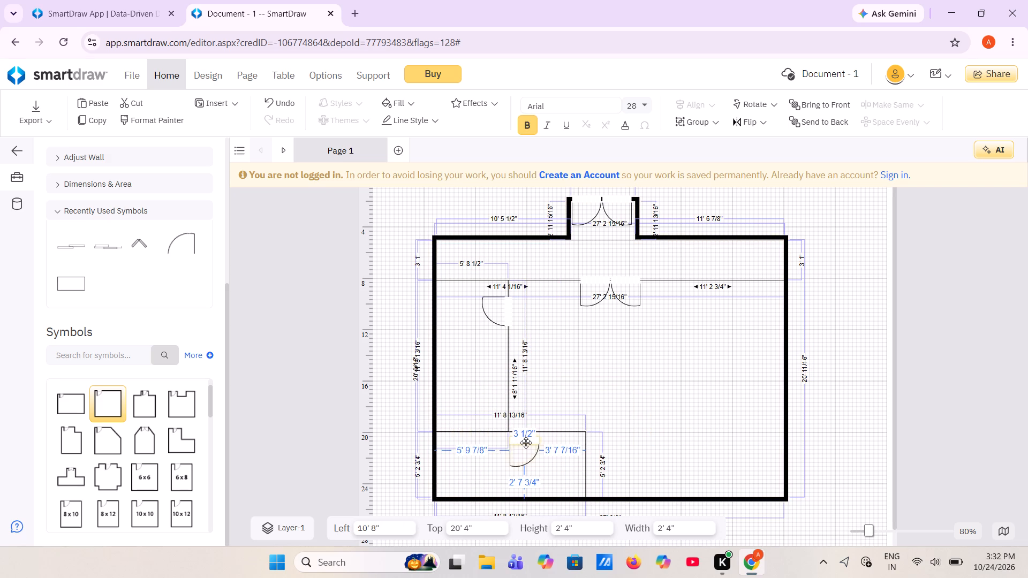
pyautogui.moveTo(526, 443); pyautogui.dragTo(531, 435)
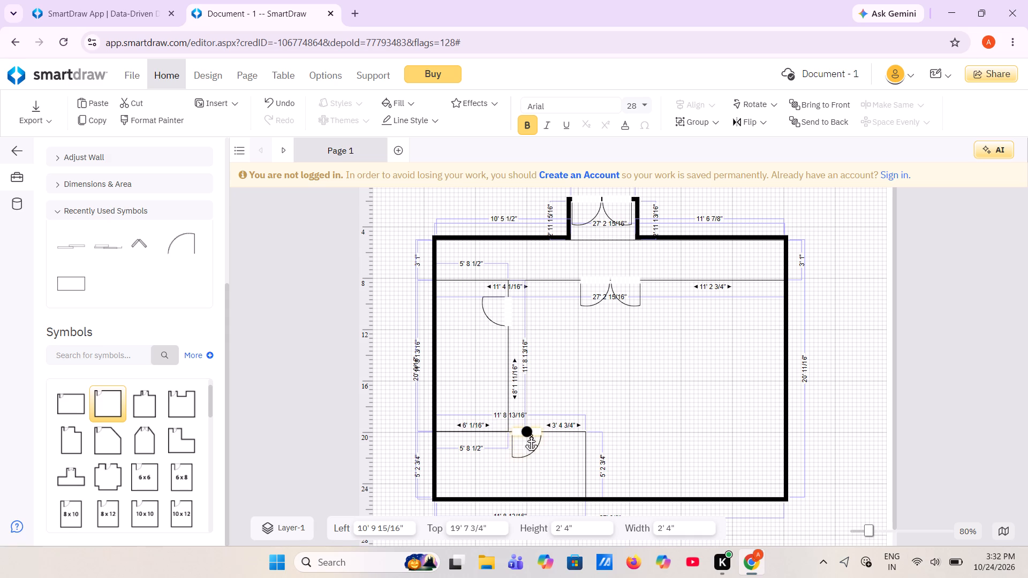
pyautogui.moveTo(531, 435); pyautogui.dragTo(527, 435)
pyautogui.click(561, 379)
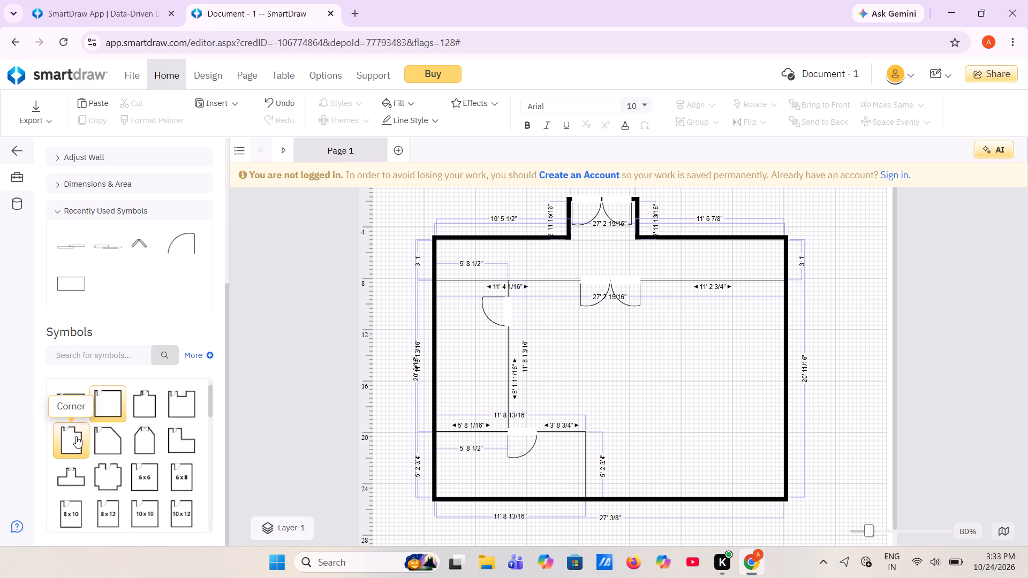
# Add a 12 x 14 room with a door inside the outer walls, placed against the right outer wall below the strip room.
pyautogui.scroll(-2, 95, 482)
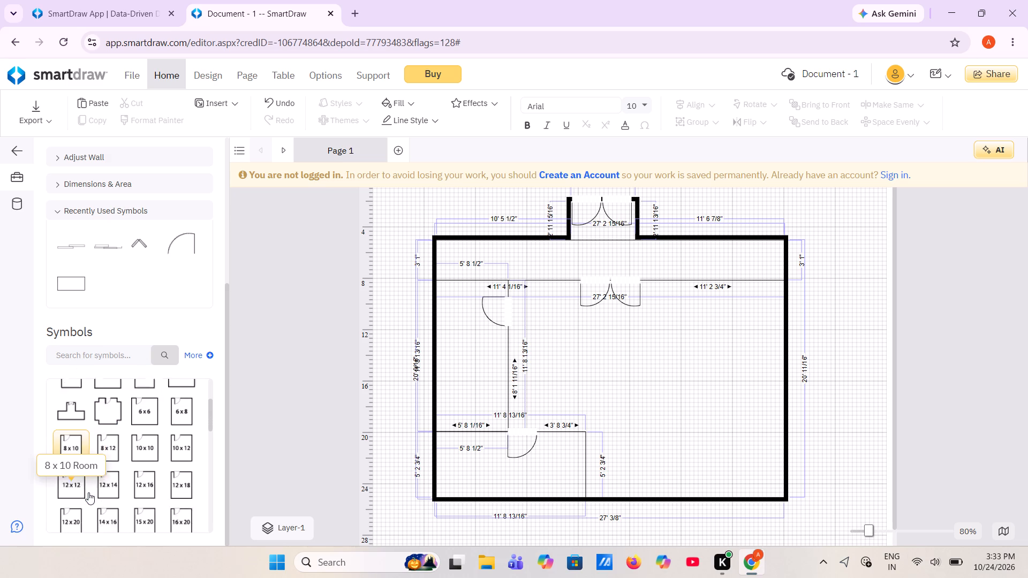
pyautogui.scroll(-1, 88, 492)
pyautogui.moveTo(99, 483); pyautogui.dragTo(629, 412)
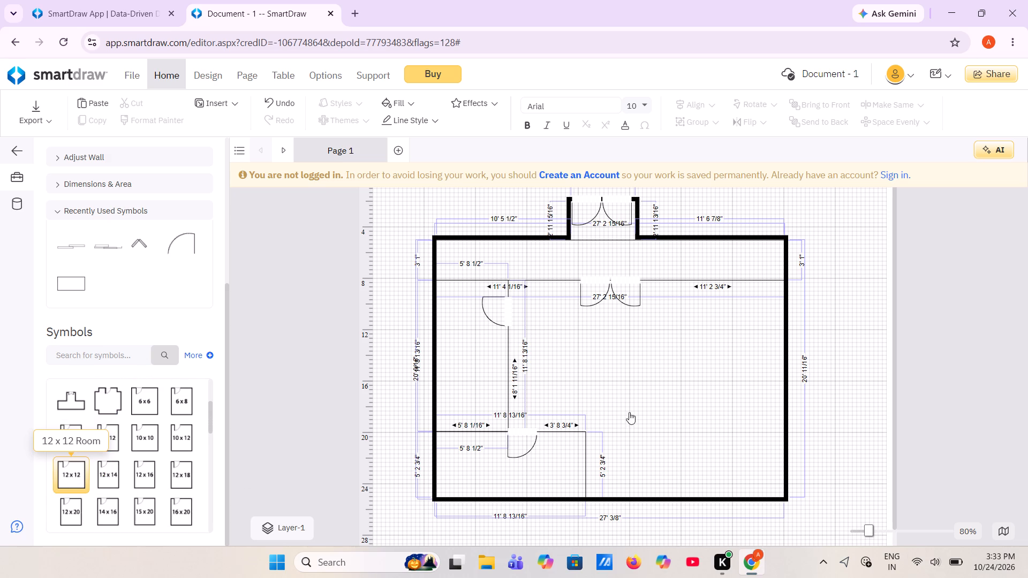
pyautogui.moveTo(629, 412); pyautogui.dragTo(626, 405)
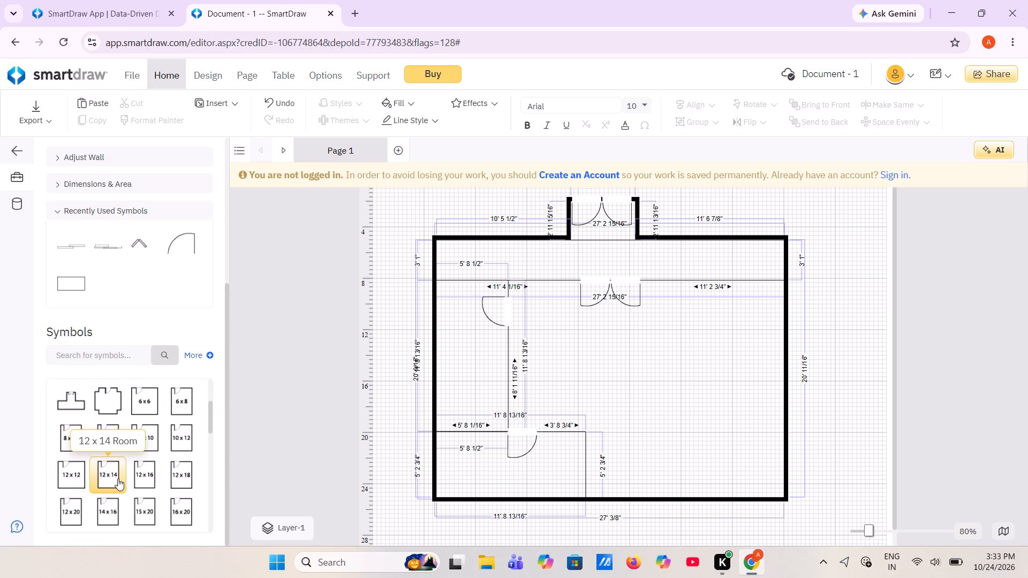
pyautogui.moveTo(112, 477); pyautogui.dragTo(656, 396)
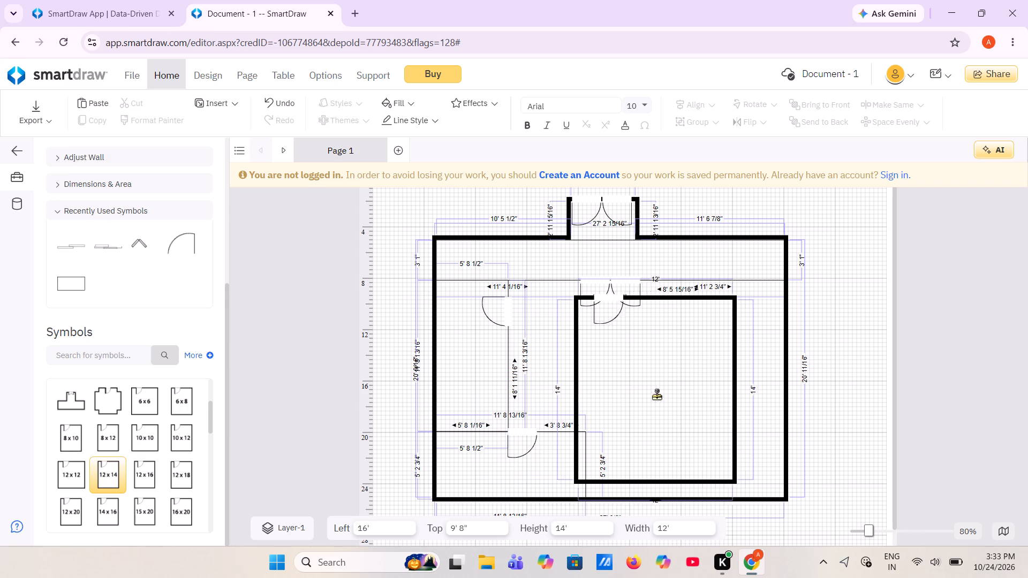
pyautogui.moveTo(656, 396); pyautogui.dragTo(706, 405)
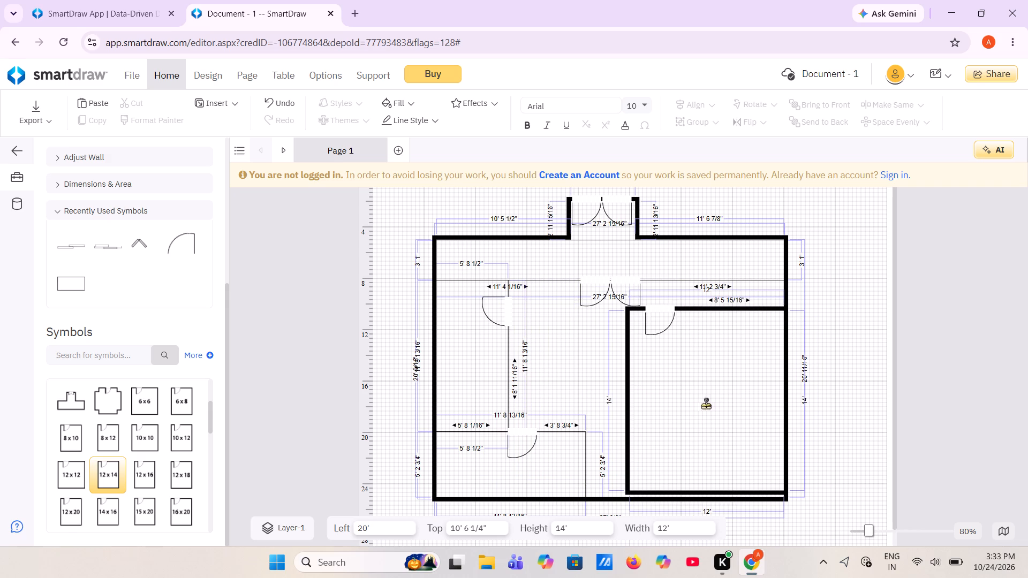
pyautogui.moveTo(706, 405); pyautogui.dragTo(701, 399)
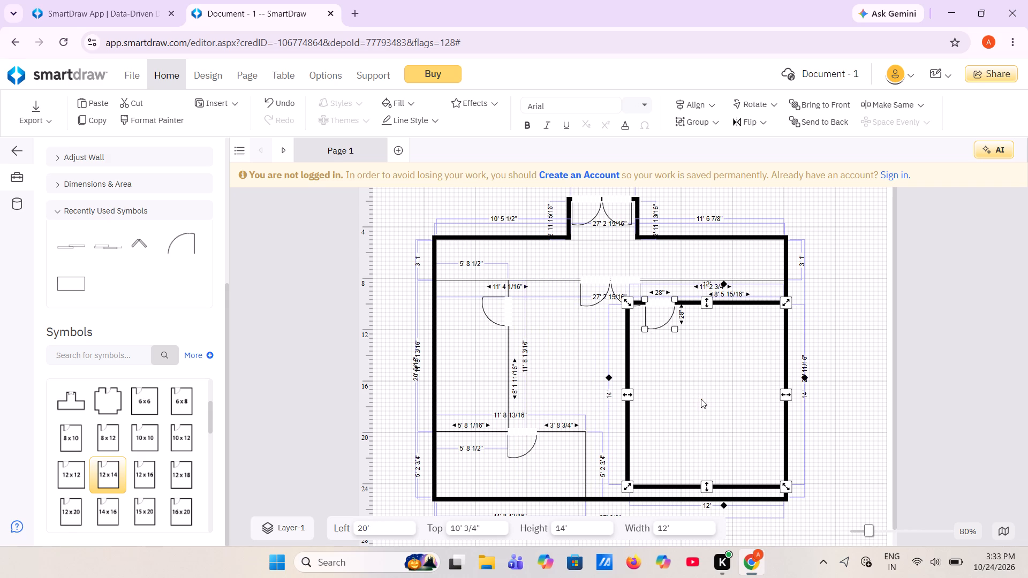
# Reduce the new 12 x 14 room's line thickness to match the thin interior walls.
pyautogui.click(439, 124)
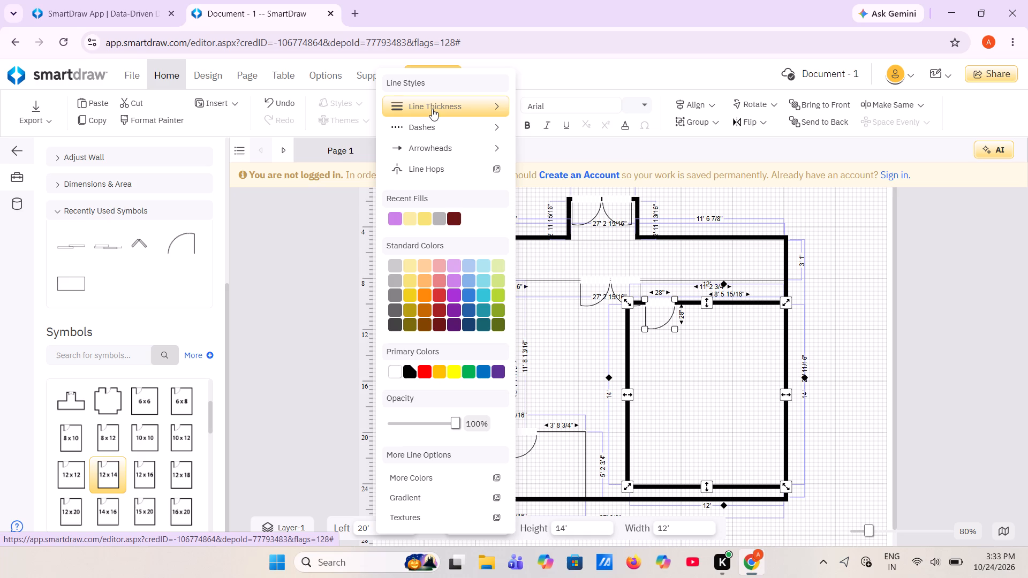
pyautogui.click(432, 108)
pyautogui.click(558, 138)
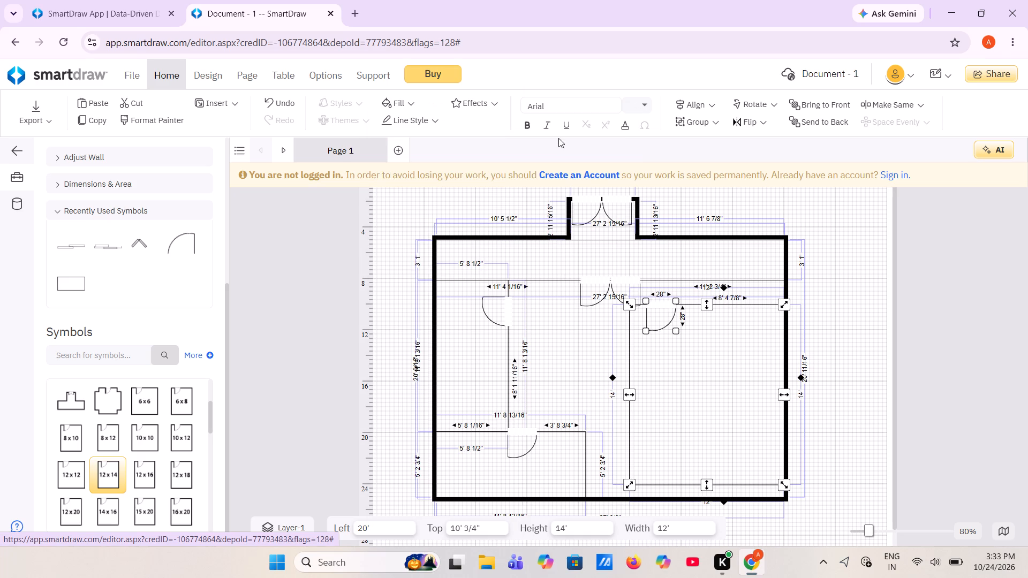
pyautogui.moveTo(558, 138); pyautogui.dragTo(567, 138)
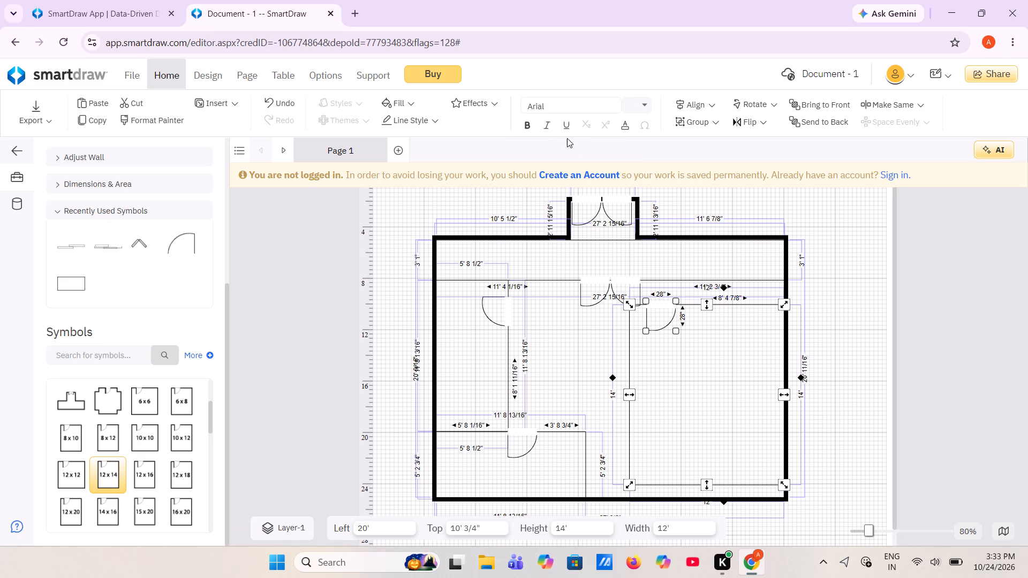
# Shorten the new room from its bottom wall to a height of about 6' 4 3/4".
pyautogui.moveTo(567, 138); pyautogui.dragTo(695, 288)
pyautogui.moveTo(706, 485); pyautogui.dragTo(717, 386)
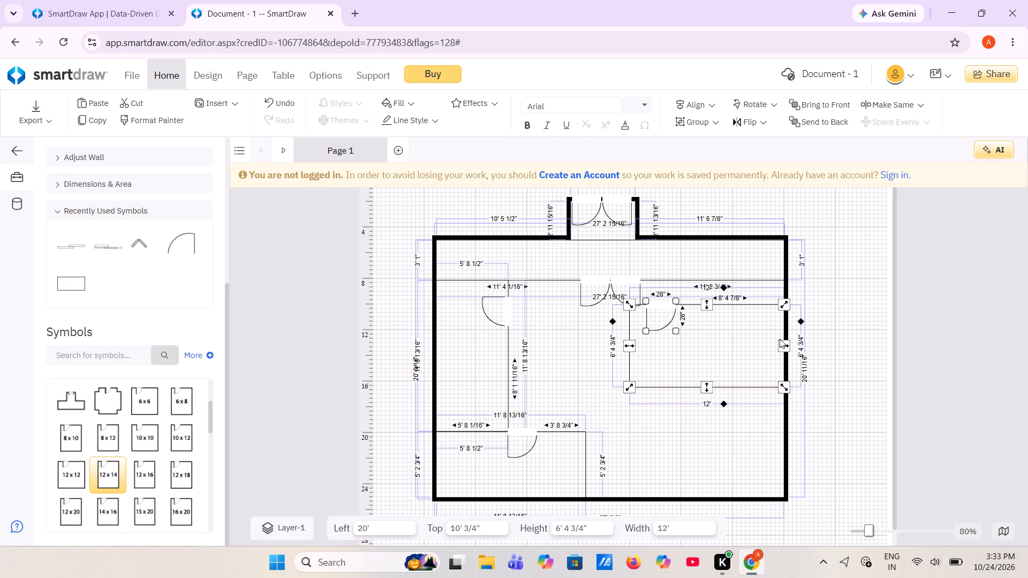
# Shift the whole floor plan right so the left edge of the outer walls sits at about 6'.
pyautogui.moveTo(784, 352); pyautogui.dragTo(776, 344)
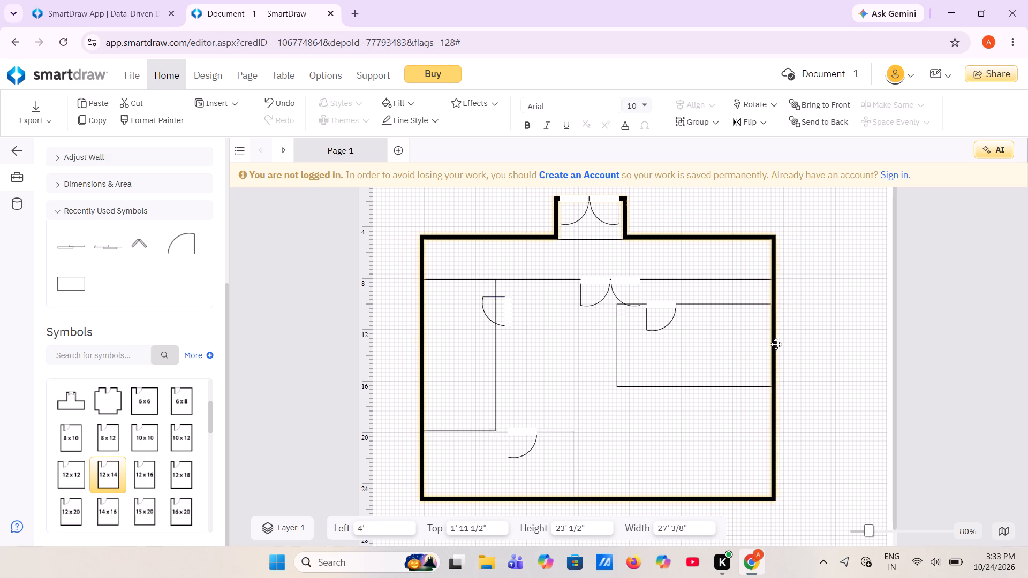
pyautogui.moveTo(776, 344); pyautogui.dragTo(798, 344)
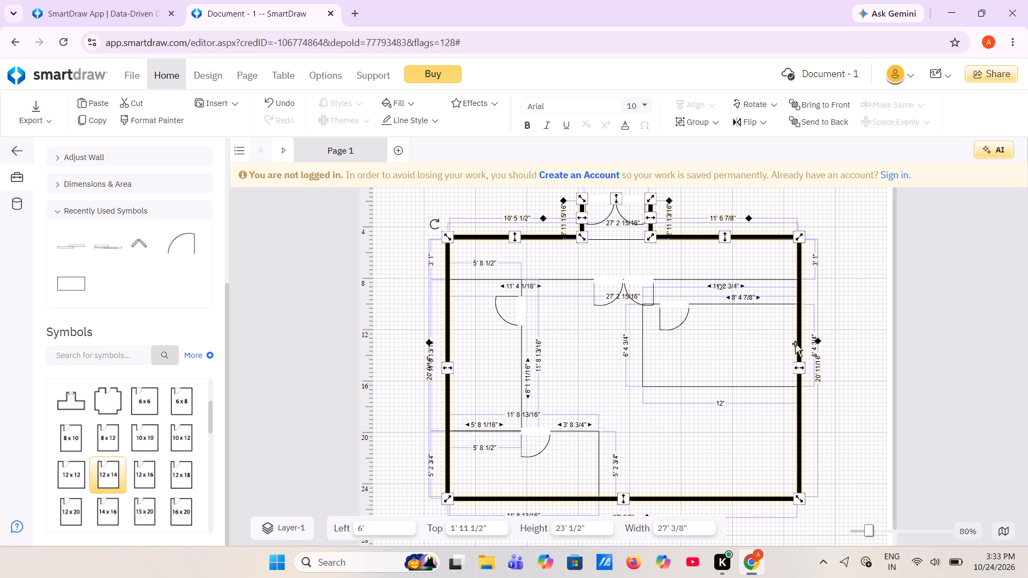
pyautogui.click(704, 414)
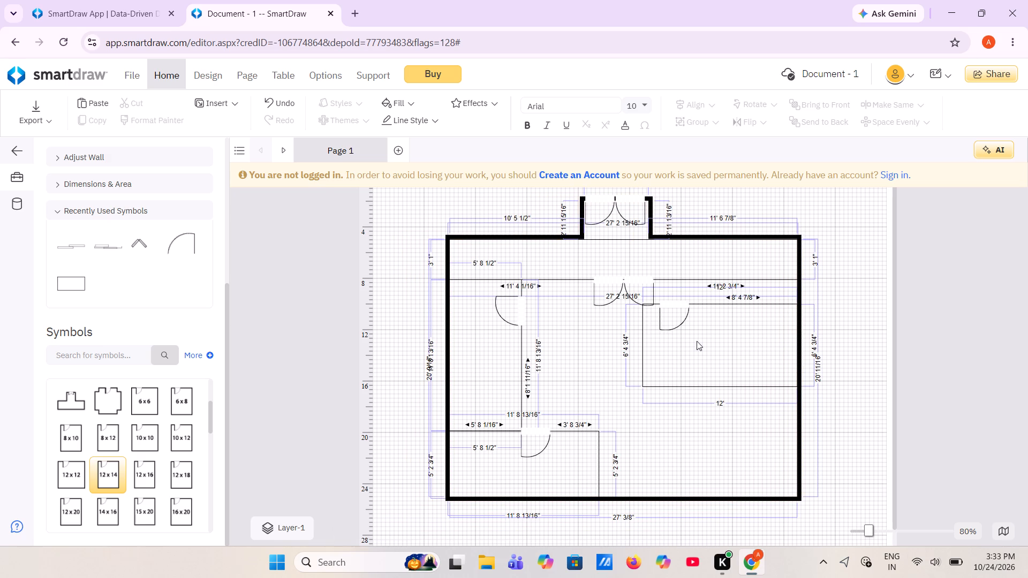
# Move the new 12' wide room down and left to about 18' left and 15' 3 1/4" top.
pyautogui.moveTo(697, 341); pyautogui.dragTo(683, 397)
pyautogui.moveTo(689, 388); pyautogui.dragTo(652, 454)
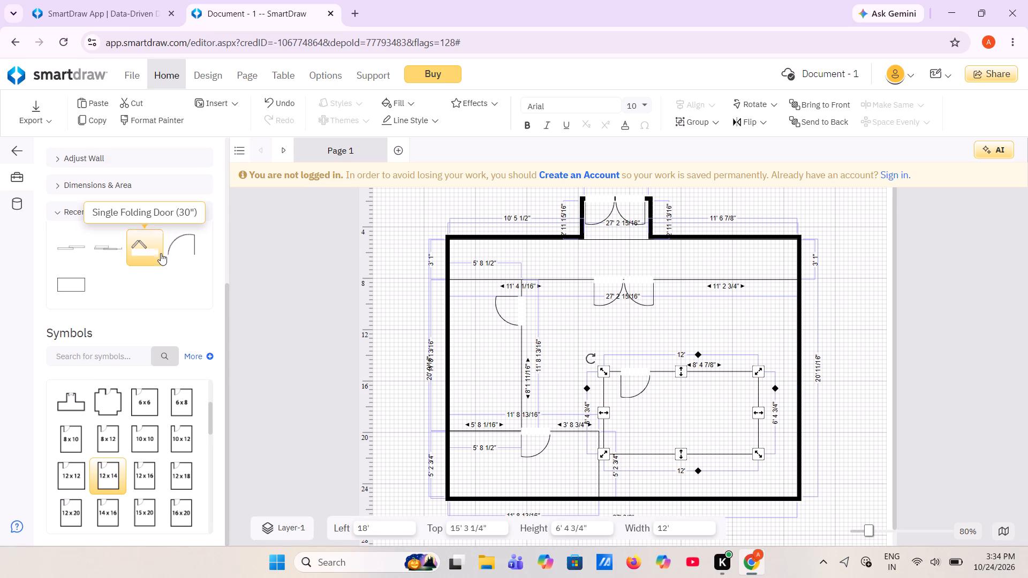
# Turn off the display of dimensions on the floor plan.
pyautogui.click(140, 185)
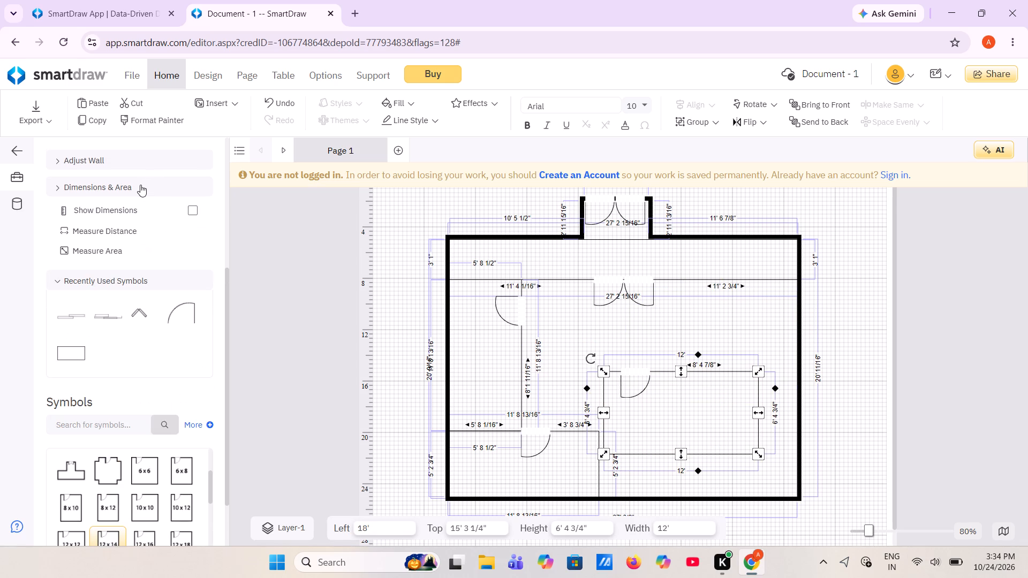
pyautogui.click(198, 212)
pyautogui.click(198, 212)
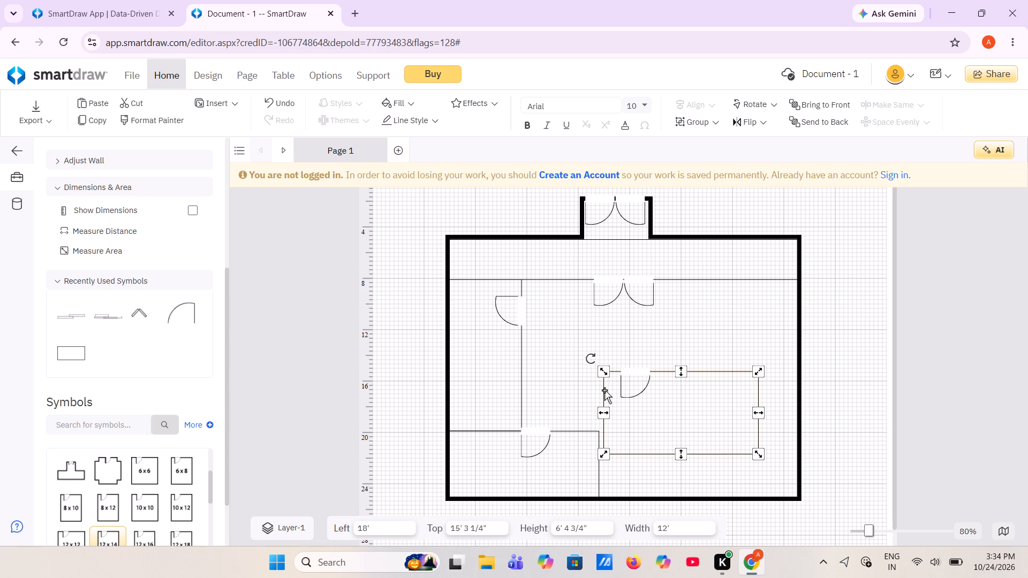
# Fit the new room against the bottom outer wall beside the corner room, shrinking it to about 6' 3 15/16" wide and 5' 2 1/2" high.
pyautogui.moveTo(604, 390); pyautogui.dragTo(600, 429)
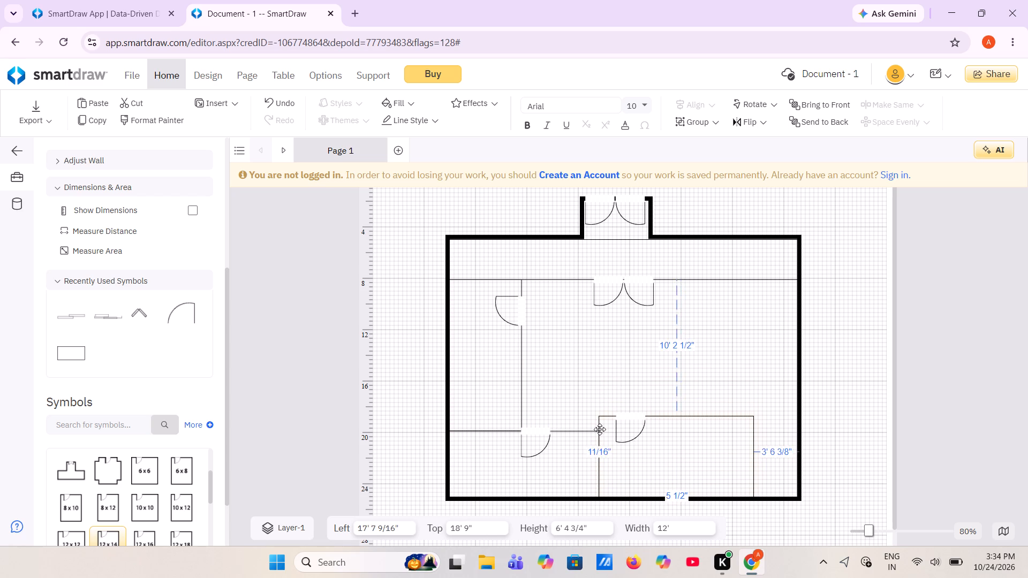
pyautogui.moveTo(600, 429); pyautogui.dragTo(599, 429)
pyautogui.moveTo(751, 459); pyautogui.dragTo(682, 463)
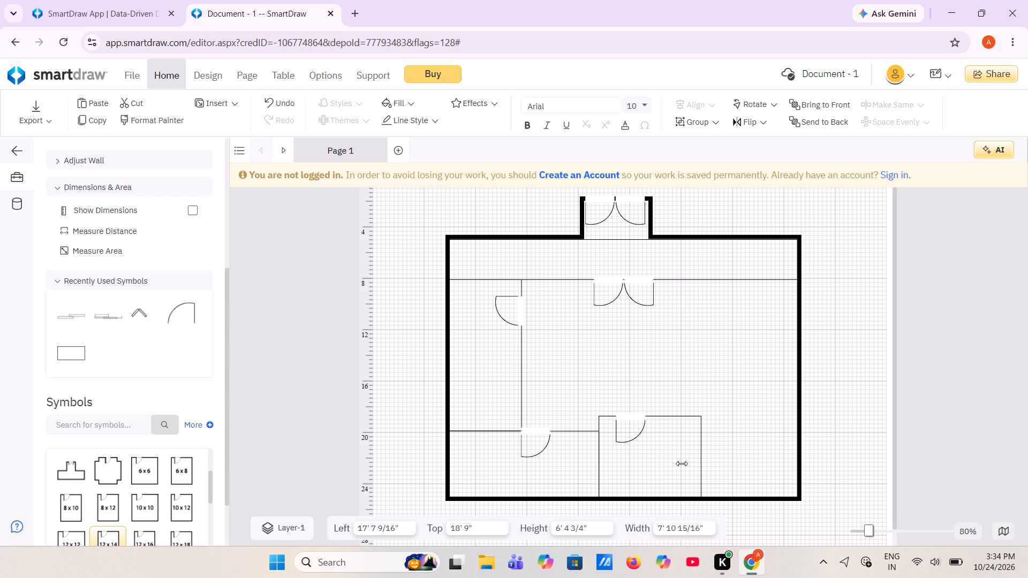
pyautogui.moveTo(682, 463); pyautogui.dragTo(677, 471)
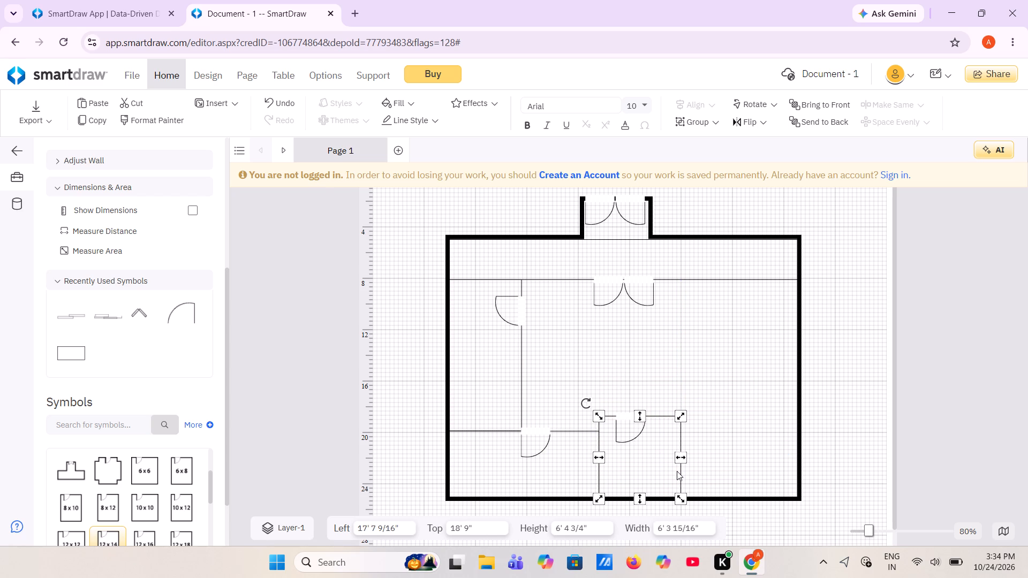
pyautogui.moveTo(638, 415); pyautogui.dragTo(635, 432)
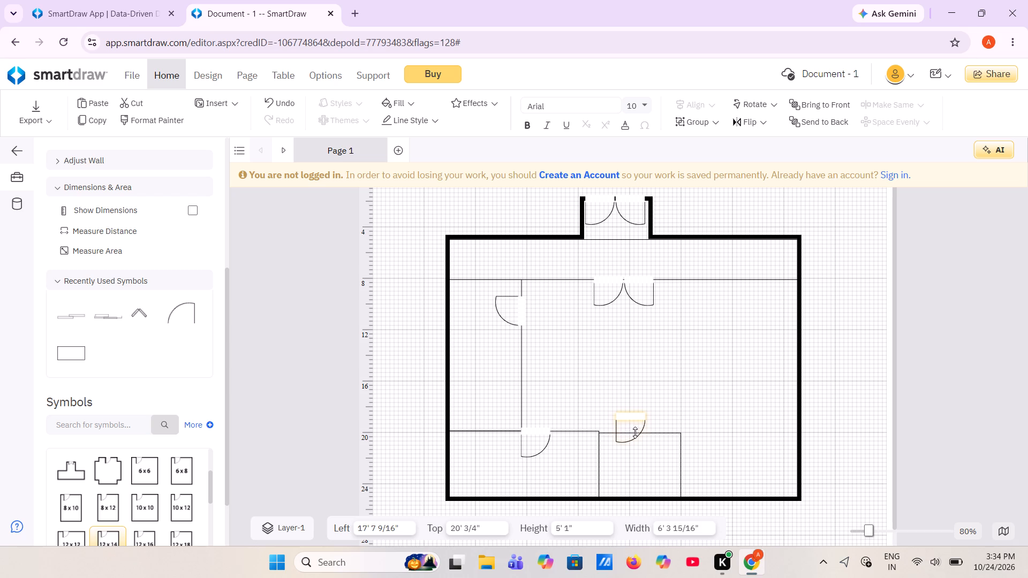
pyautogui.moveTo(635, 432); pyautogui.dragTo(635, 430)
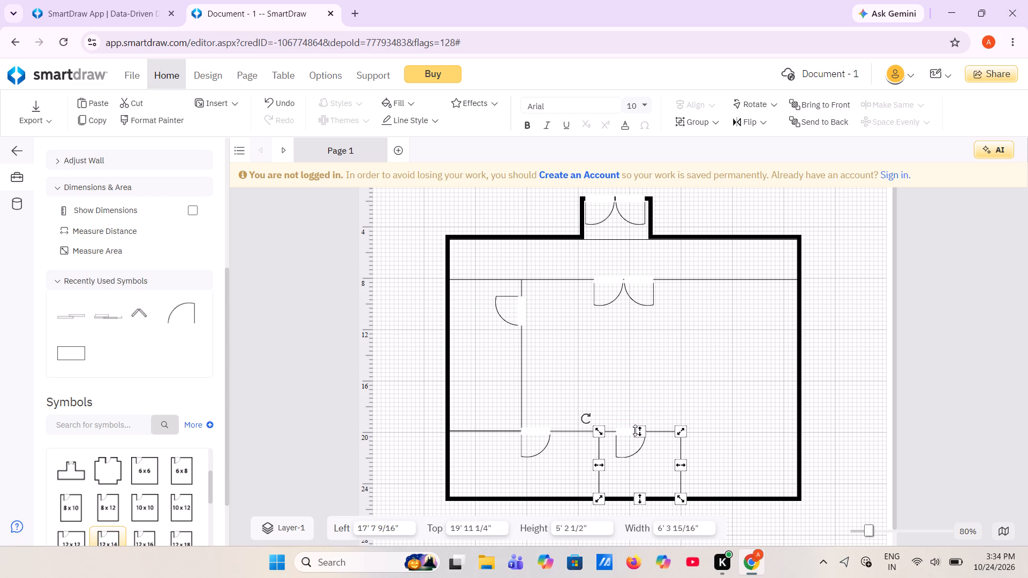
# Move the resized room into the open area near the right outer wall and rotate it about 175°.
pyautogui.moveTo(661, 431); pyautogui.dragTo(738, 308)
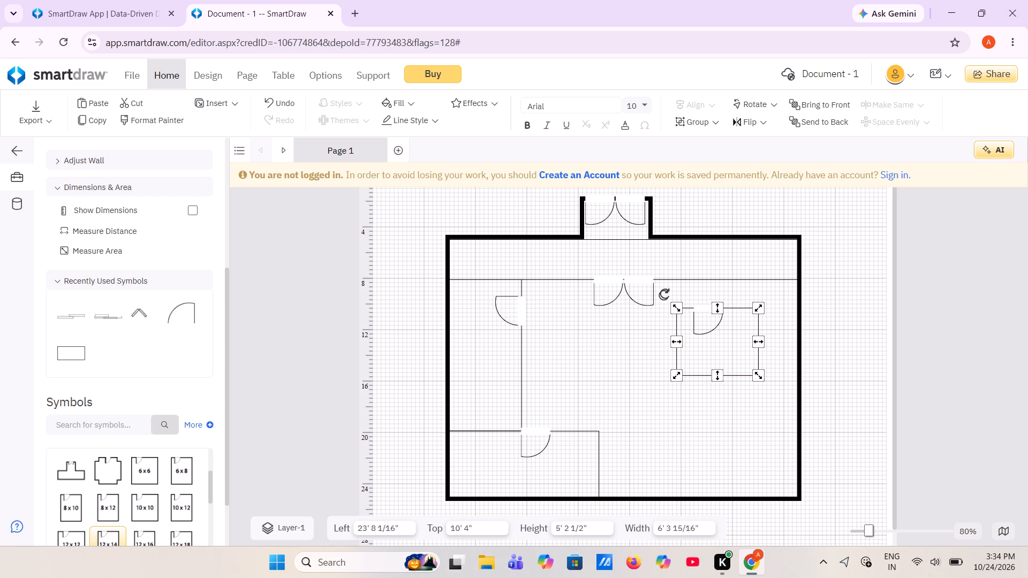
pyautogui.moveTo(664, 294); pyautogui.dragTo(738, 371)
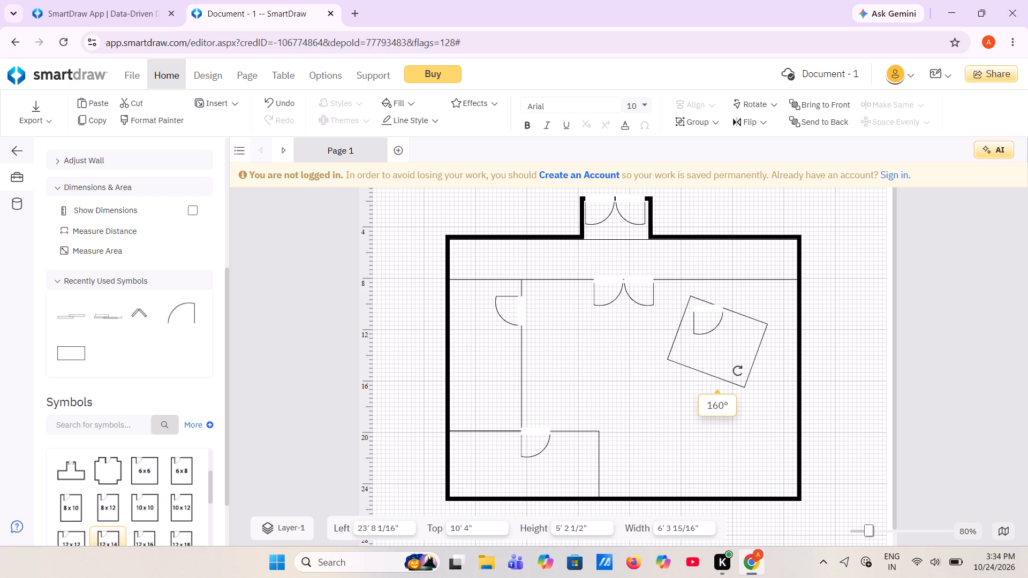
pyautogui.moveTo(738, 371); pyautogui.dragTo(744, 364)
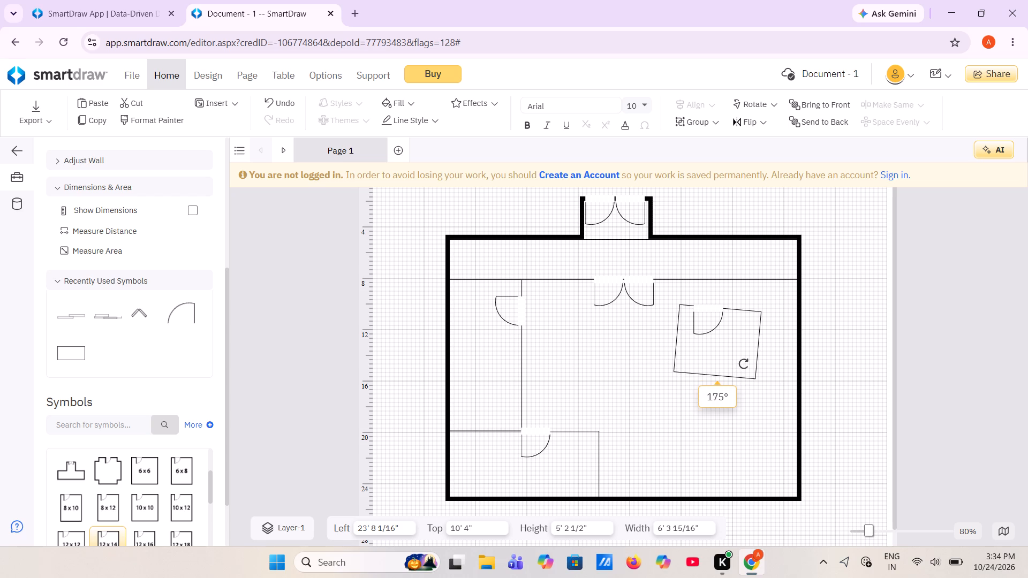
pyautogui.moveTo(744, 364); pyautogui.dragTo(745, 363)
# Narrow the lower left corner room to about 5' 8 1/2" wide, in line with the side room above it.
pyautogui.click(599, 455)
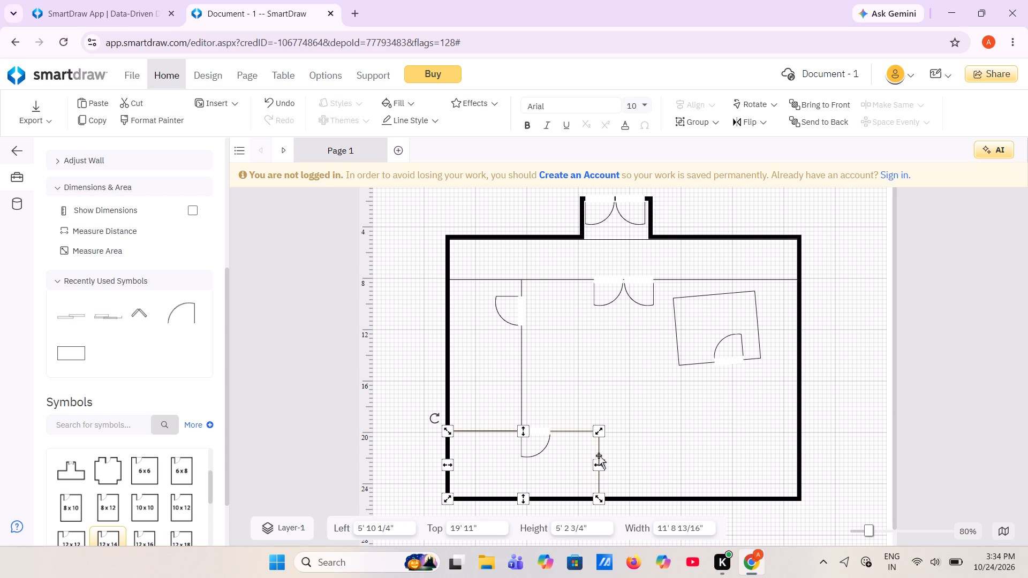
pyautogui.moveTo(596, 466); pyautogui.dragTo(515, 458)
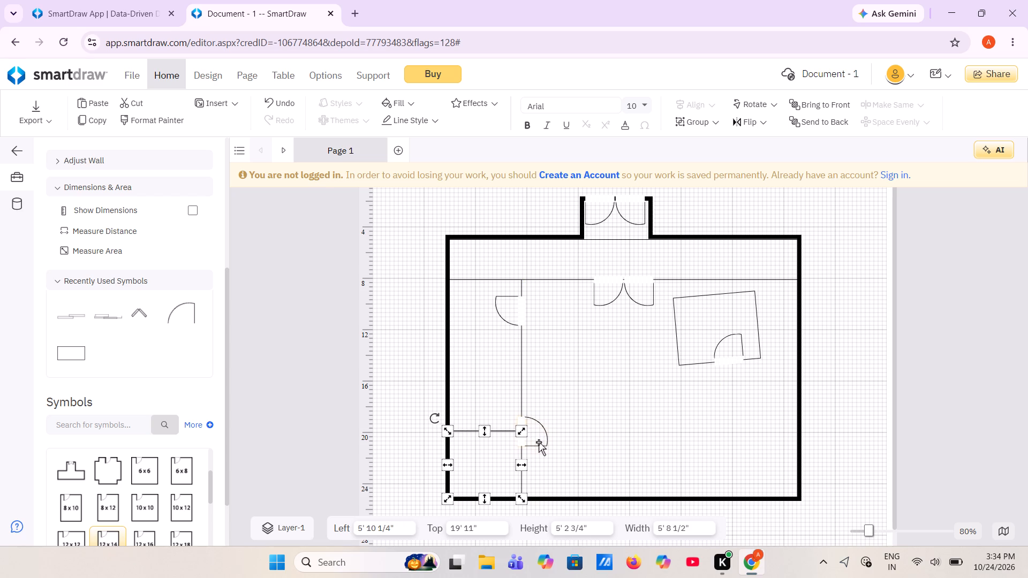
# Slide the corner room's door down its right wall to about 21' 10 1/16" from the top.
pyautogui.moveTo(539, 442); pyautogui.dragTo(534, 484)
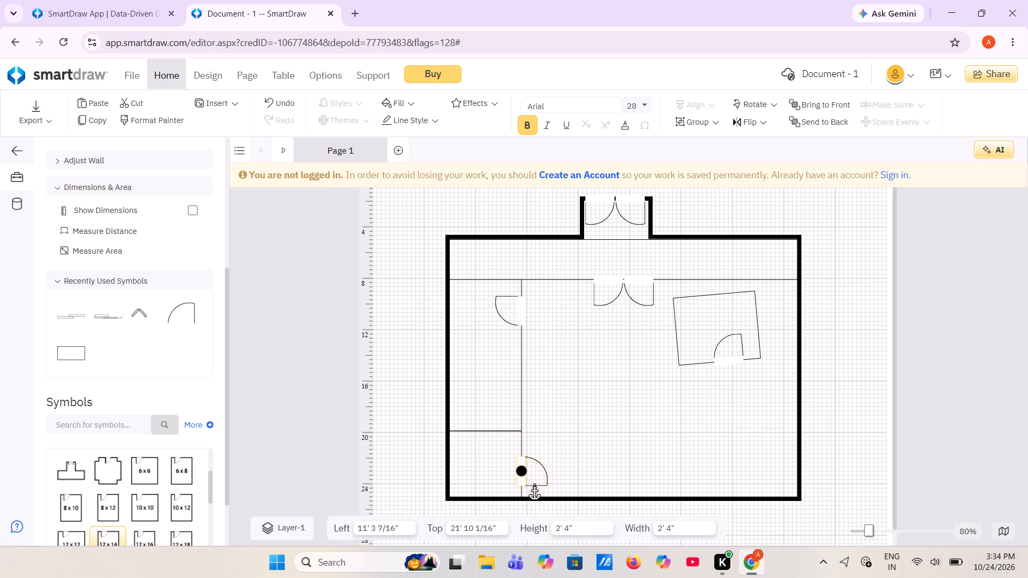
pyautogui.moveTo(534, 484); pyautogui.dragTo(534, 483)
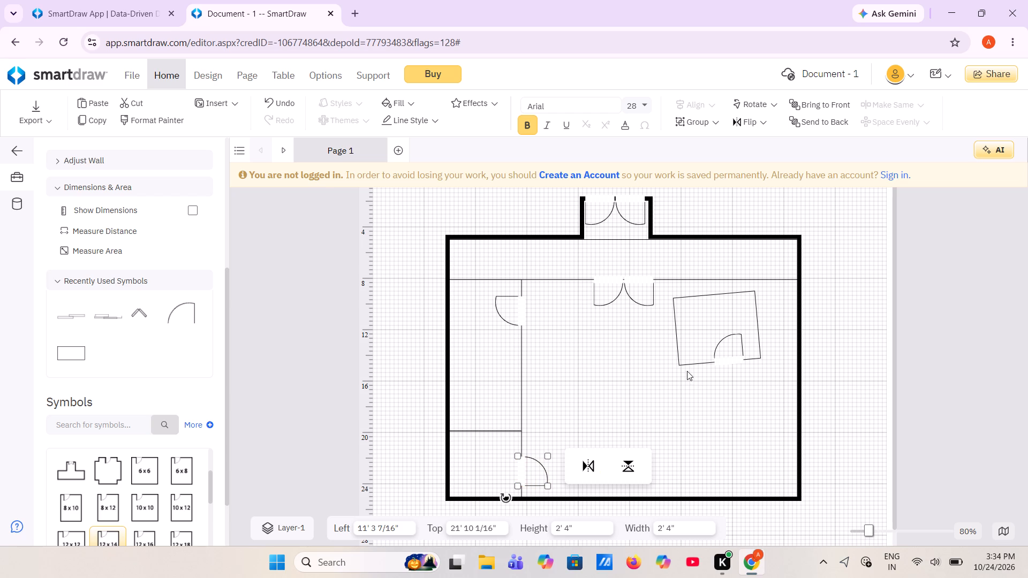
# Move the tilted room into the lower middle of the open area and rotate it upright with its door on the left wall.
pyautogui.moveTo(700, 362); pyautogui.dragTo(636, 466)
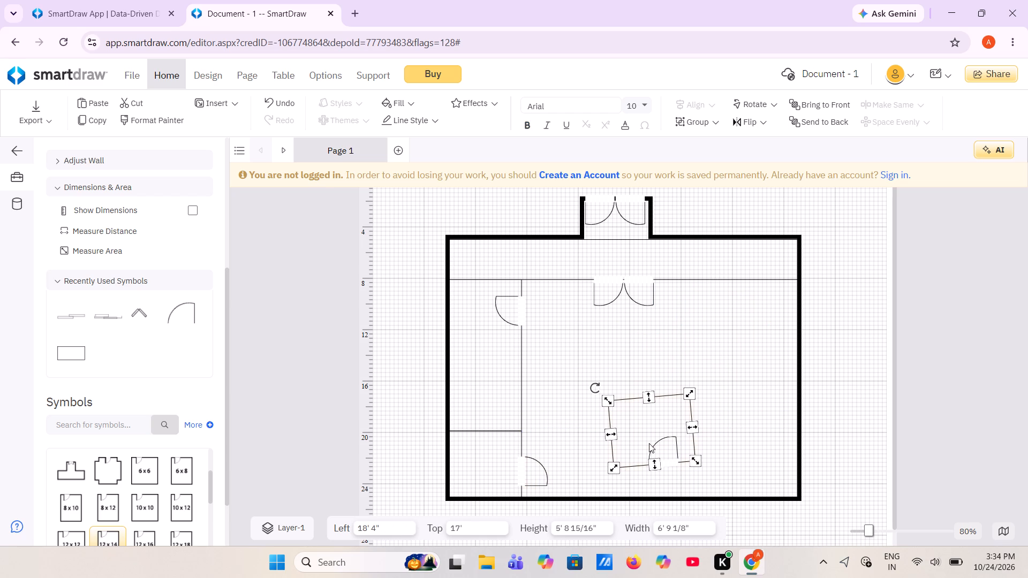
pyautogui.moveTo(594, 384); pyautogui.dragTo(652, 439)
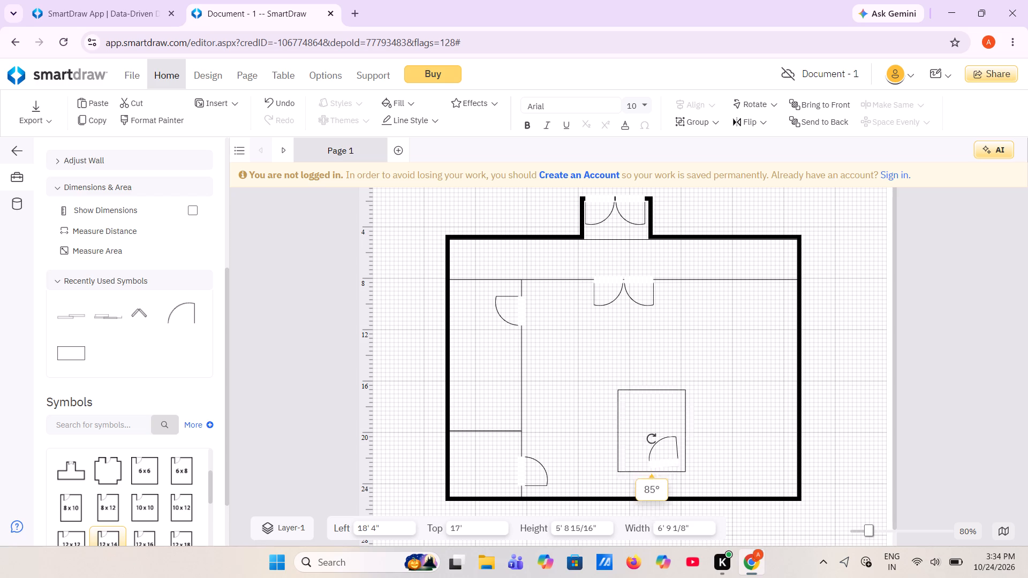
pyautogui.moveTo(652, 439); pyautogui.dragTo(680, 396)
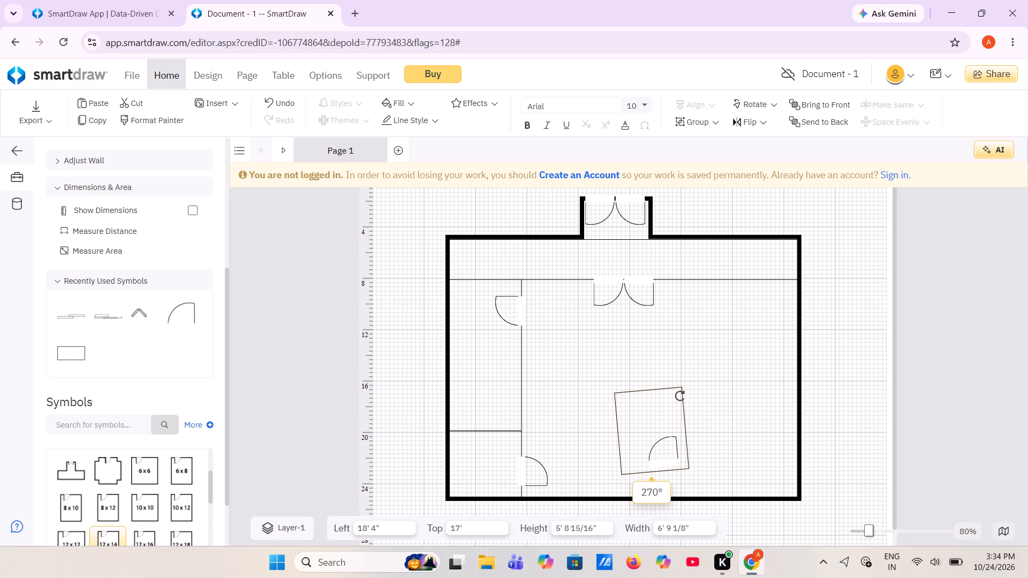
pyautogui.moveTo(680, 396); pyautogui.dragTo(681, 402)
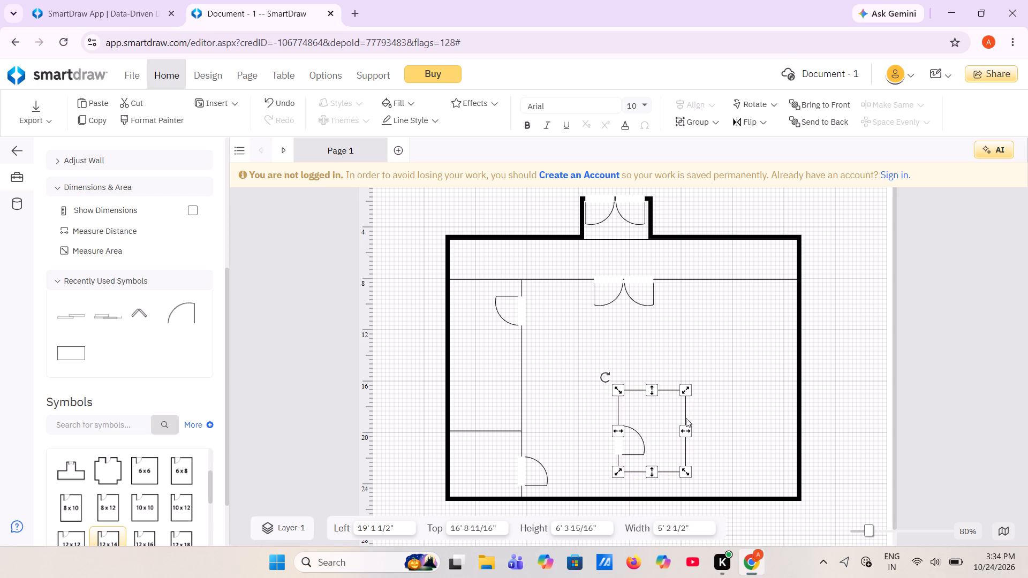
# Widen the room to about 7' 1 15/16" and move it up to about 22' 2 1/16" left and 9' 8" top.
pyautogui.moveTo(687, 430); pyautogui.dragTo(711, 425)
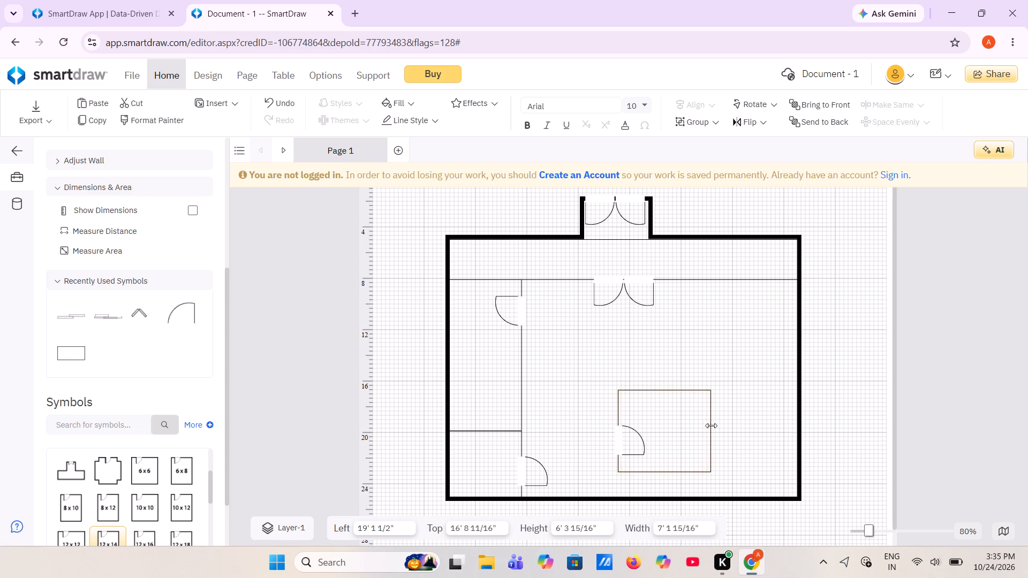
pyautogui.moveTo(709, 415); pyautogui.dragTo(742, 311)
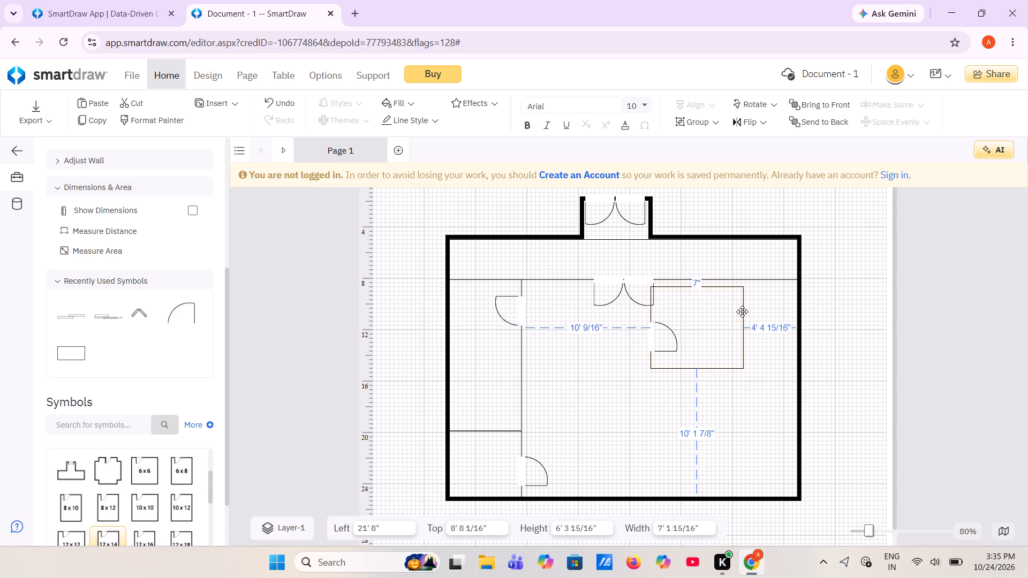
pyautogui.moveTo(742, 311); pyautogui.dragTo(749, 323)
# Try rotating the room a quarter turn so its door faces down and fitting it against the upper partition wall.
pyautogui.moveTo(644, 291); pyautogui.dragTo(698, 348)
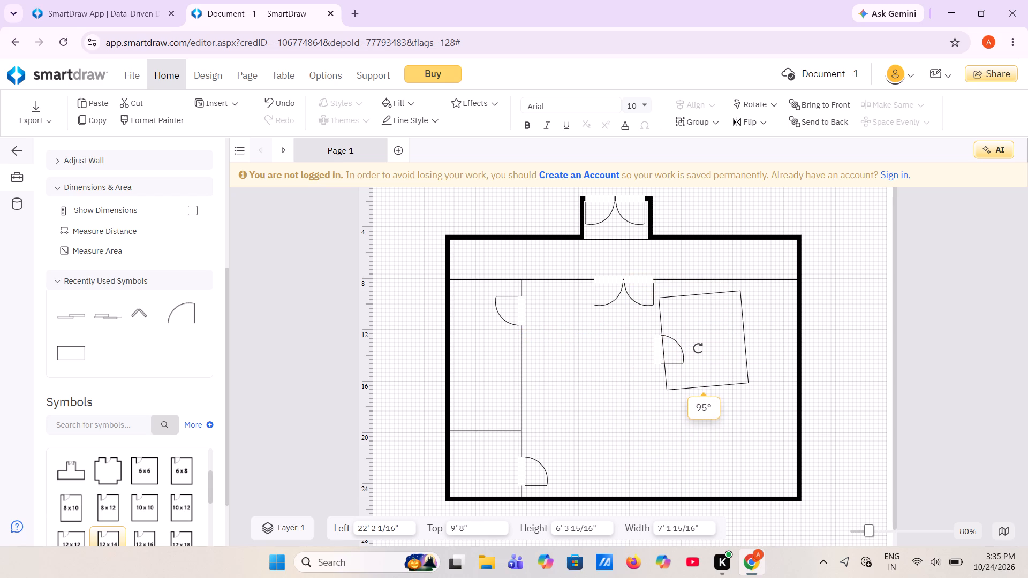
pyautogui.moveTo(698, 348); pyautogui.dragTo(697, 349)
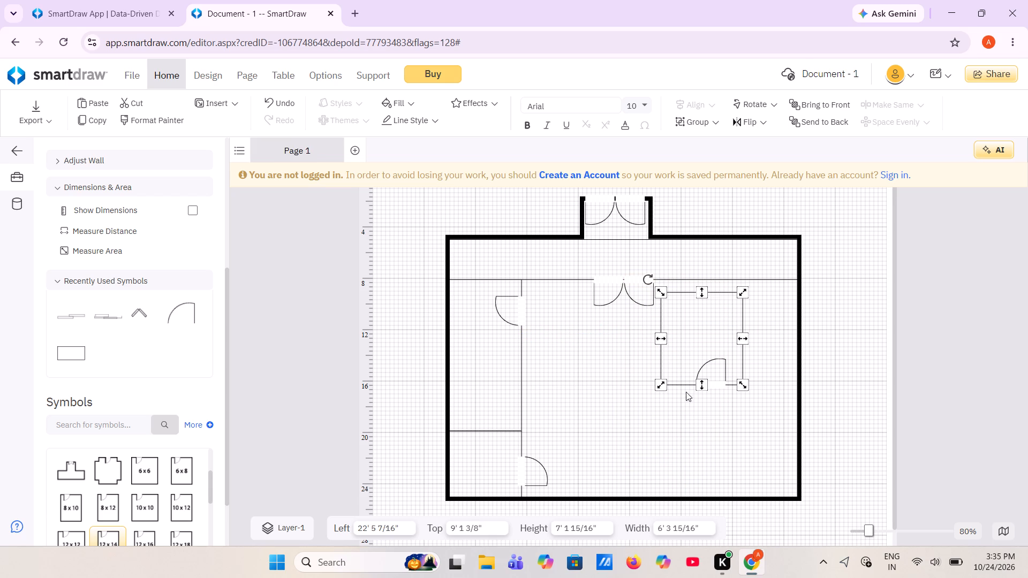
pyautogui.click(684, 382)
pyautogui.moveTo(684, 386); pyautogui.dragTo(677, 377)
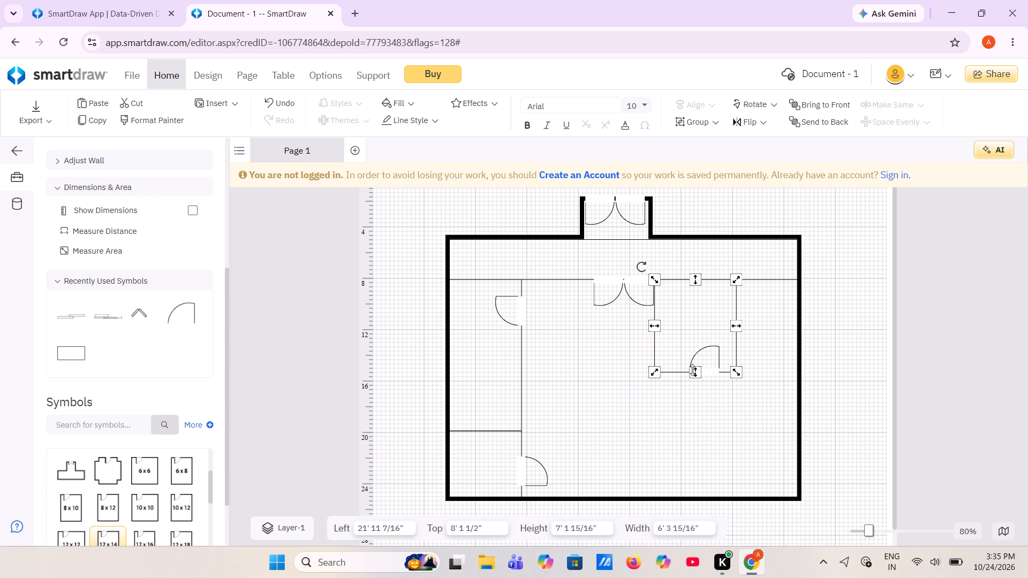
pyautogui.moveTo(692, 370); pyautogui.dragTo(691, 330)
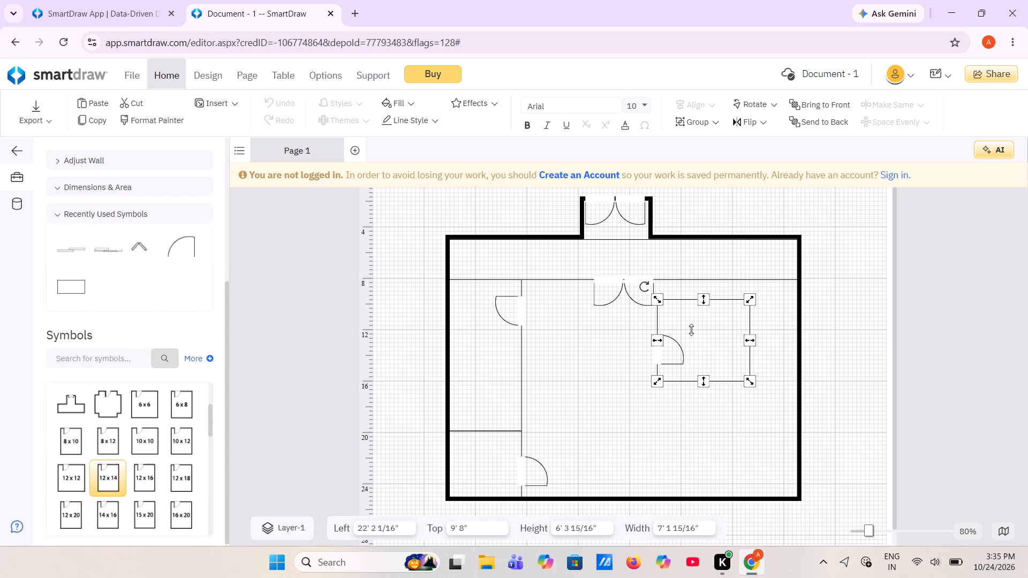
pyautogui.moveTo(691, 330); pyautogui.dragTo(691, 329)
# Fit the room between the upper partition wall and the right outer wall, making it about 3' 11 15/16" high.
pyautogui.moveTo(705, 302); pyautogui.dragTo(711, 284)
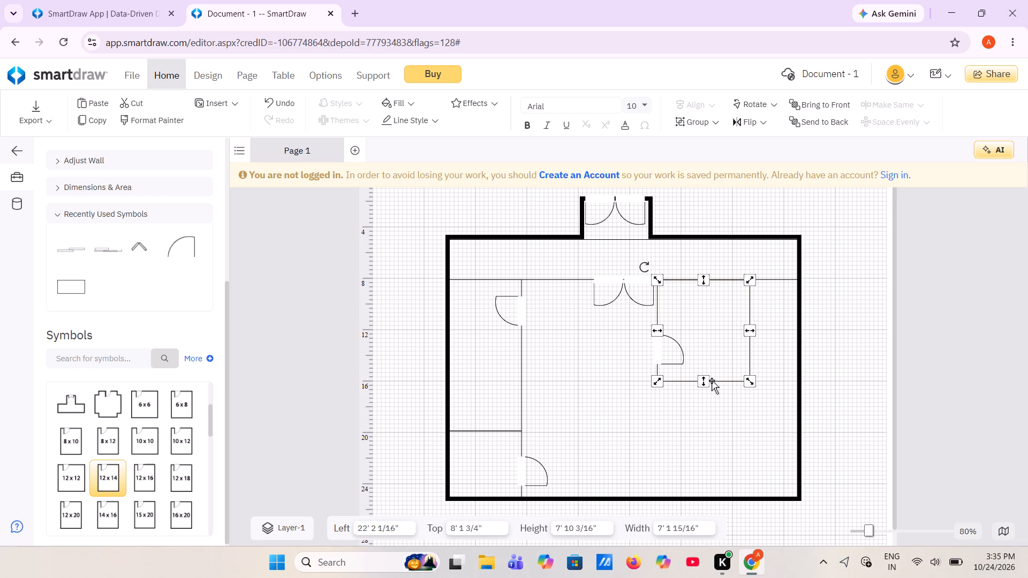
pyautogui.moveTo(705, 382); pyautogui.dragTo(698, 331)
pyautogui.moveTo(748, 303); pyautogui.dragTo(760, 306)
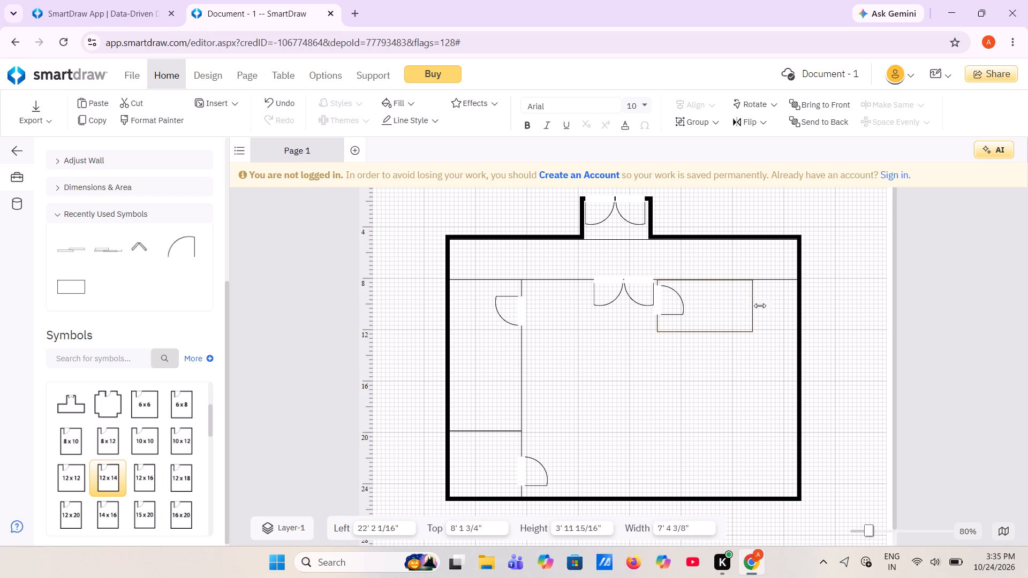
pyautogui.moveTo(760, 306); pyautogui.dragTo(800, 313)
# Move the upper right room's door from its left wall to its bottom wall, near the left end at about 269 15/16" left.
pyautogui.moveTo(677, 306); pyautogui.dragTo(692, 312)
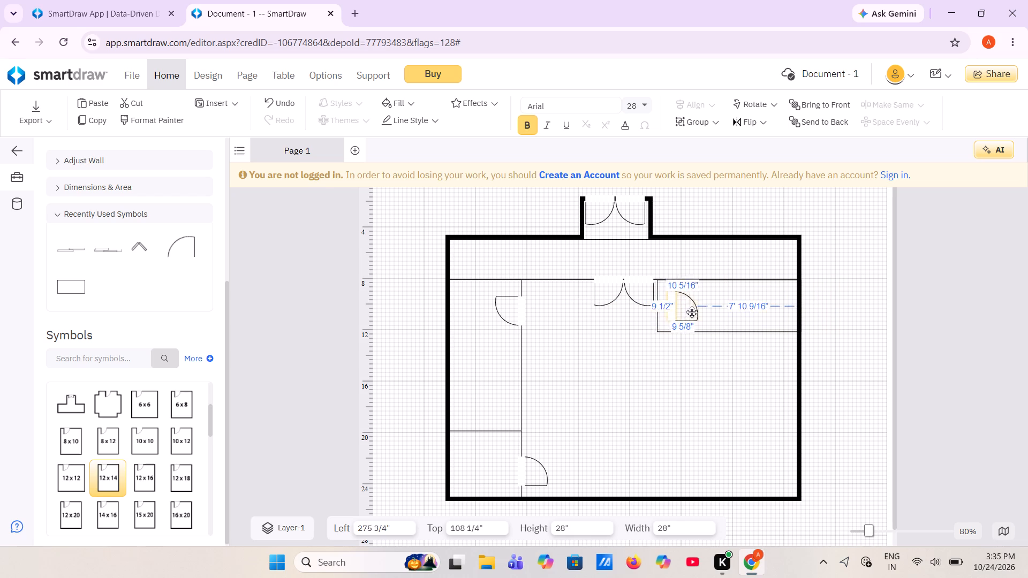
pyautogui.moveTo(692, 312); pyautogui.dragTo(735, 334)
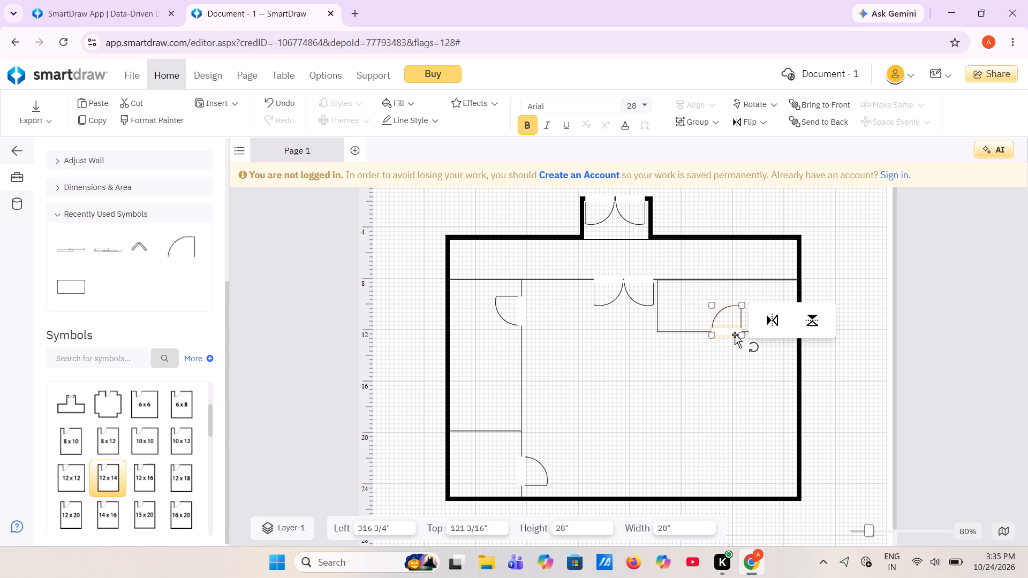
pyautogui.moveTo(726, 332); pyautogui.dragTo(762, 330)
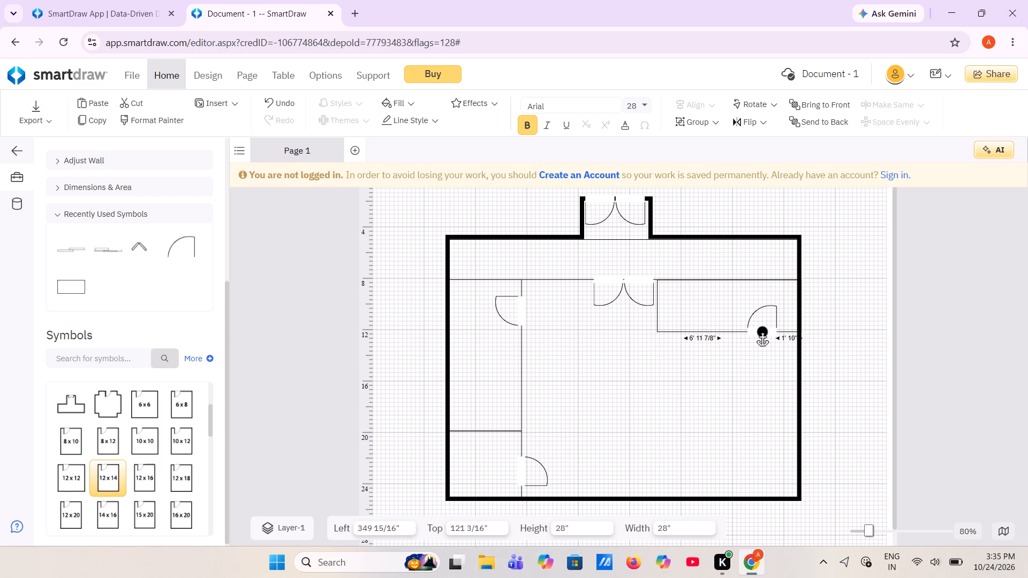
pyautogui.moveTo(762, 330); pyautogui.dragTo(762, 330)
pyautogui.click(587, 338)
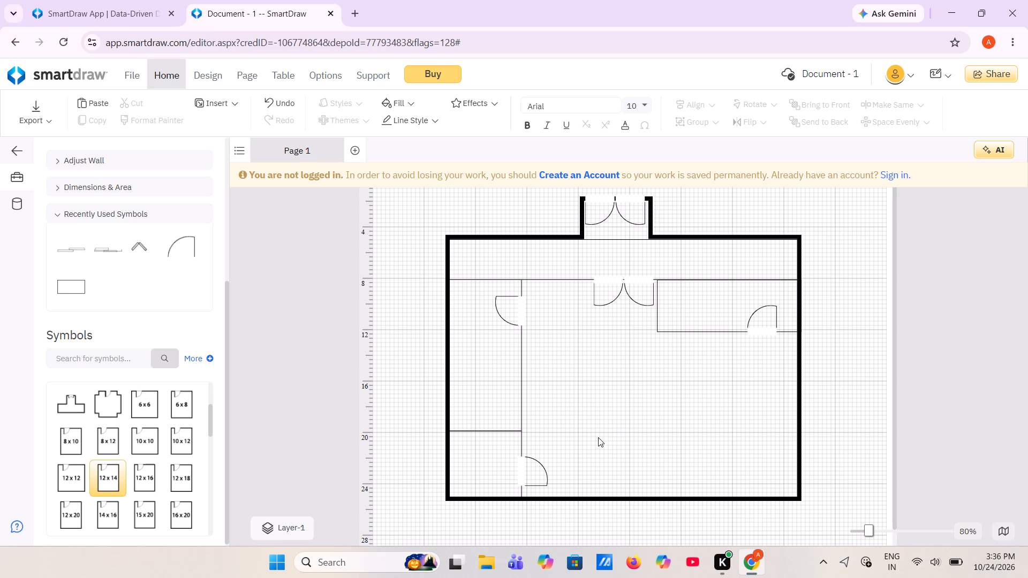
pyautogui.moveTo(762, 320); pyautogui.dragTo(737, 318)
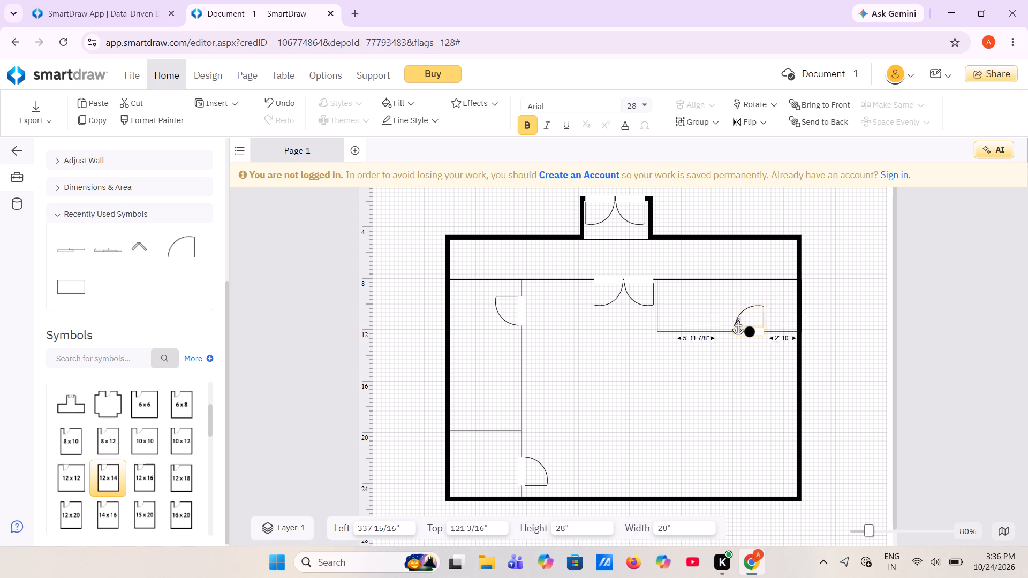
pyautogui.moveTo(737, 318); pyautogui.dragTo(674, 314)
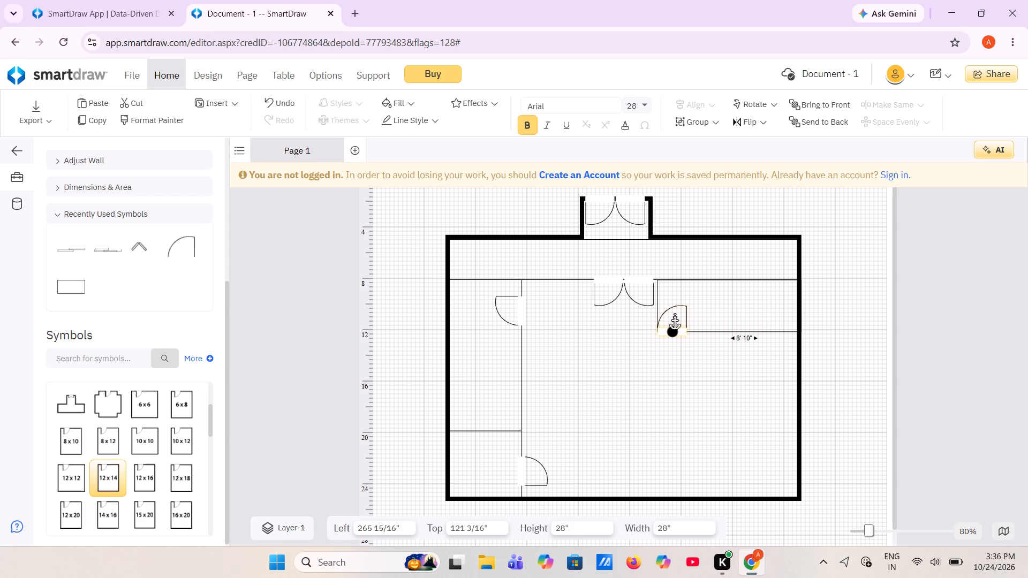
pyautogui.moveTo(674, 314); pyautogui.dragTo(679, 314)
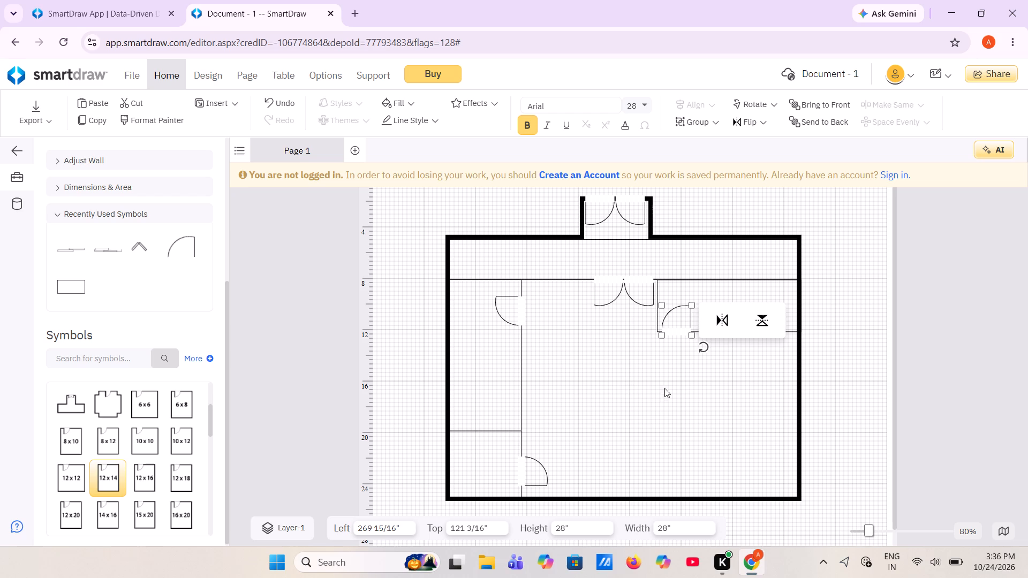
# Paste a copy of the 5' 8 1/2" wide side room and place it directly below the upper right room.
pyautogui.click(676, 428)
pyautogui.hotkey('ctrl', 'c')
pyautogui.hotkey('ctrl', 'v')
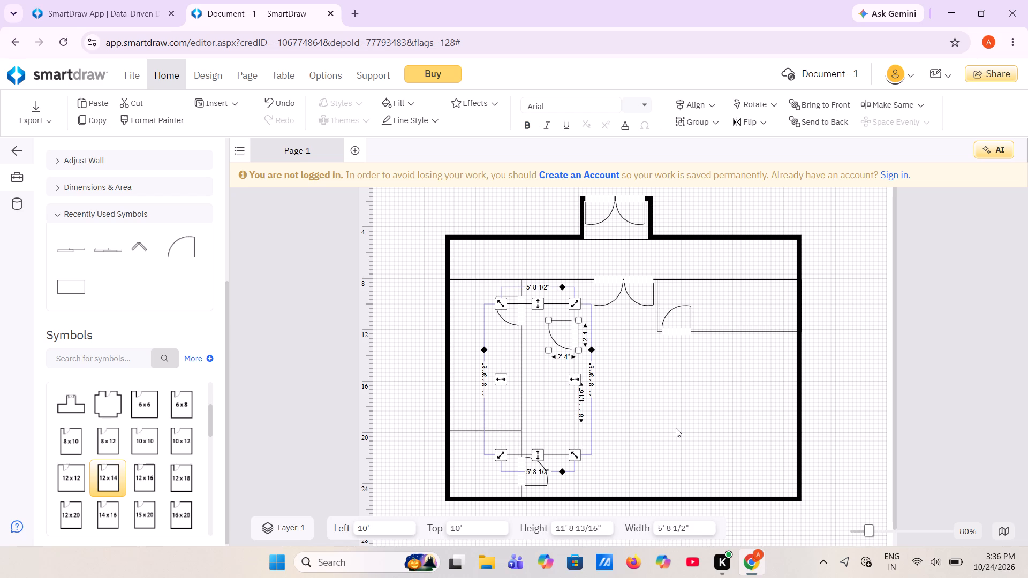
pyautogui.moveTo(575, 419); pyautogui.dragTo(685, 425)
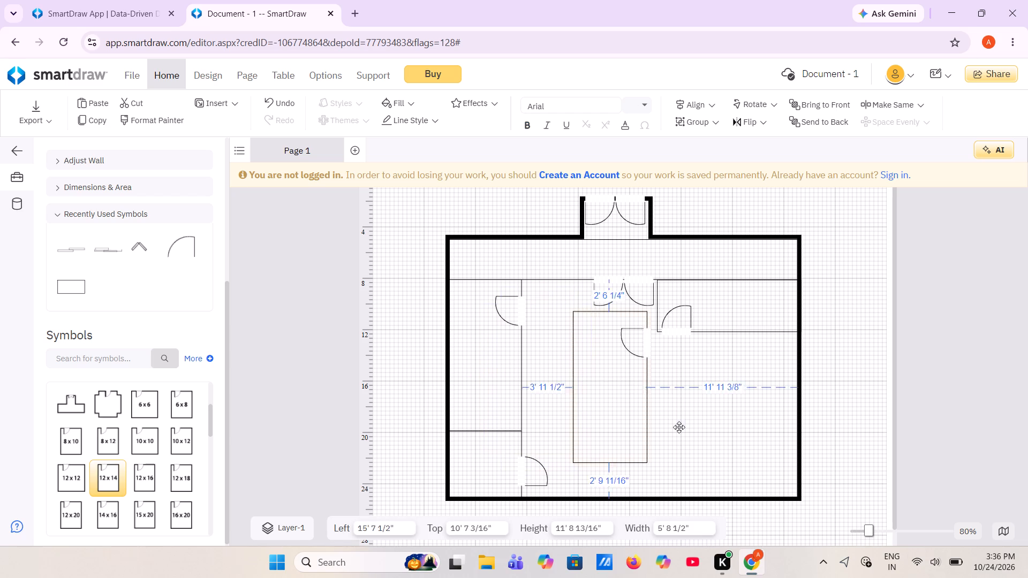
pyautogui.moveTo(685, 425); pyautogui.dragTo(781, 450)
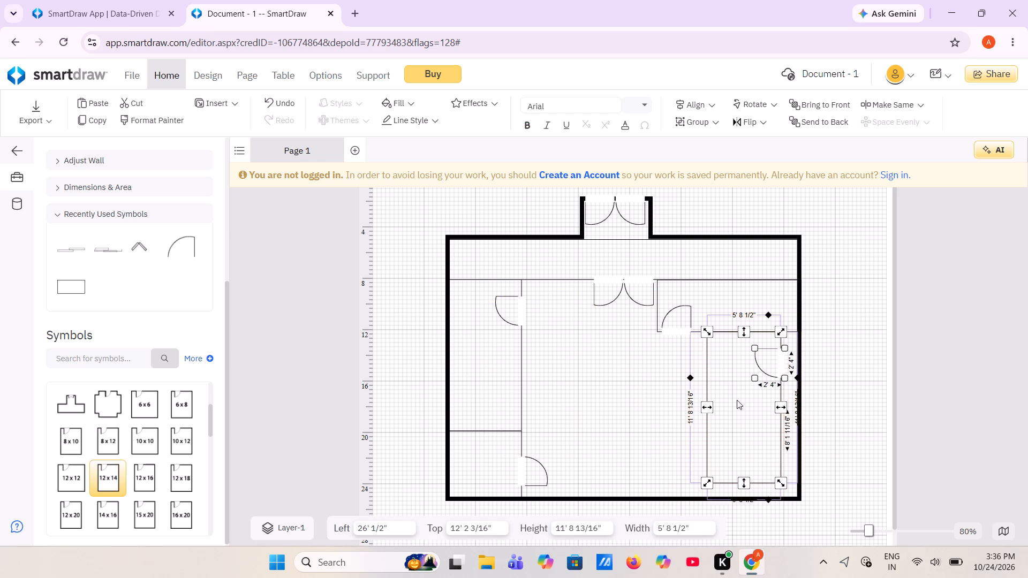
# Narrow the upper right room from its left wall to about 7' 3 15/16" wide.
pyautogui.click(657, 298)
pyautogui.moveTo(657, 306); pyautogui.dragTo(705, 311)
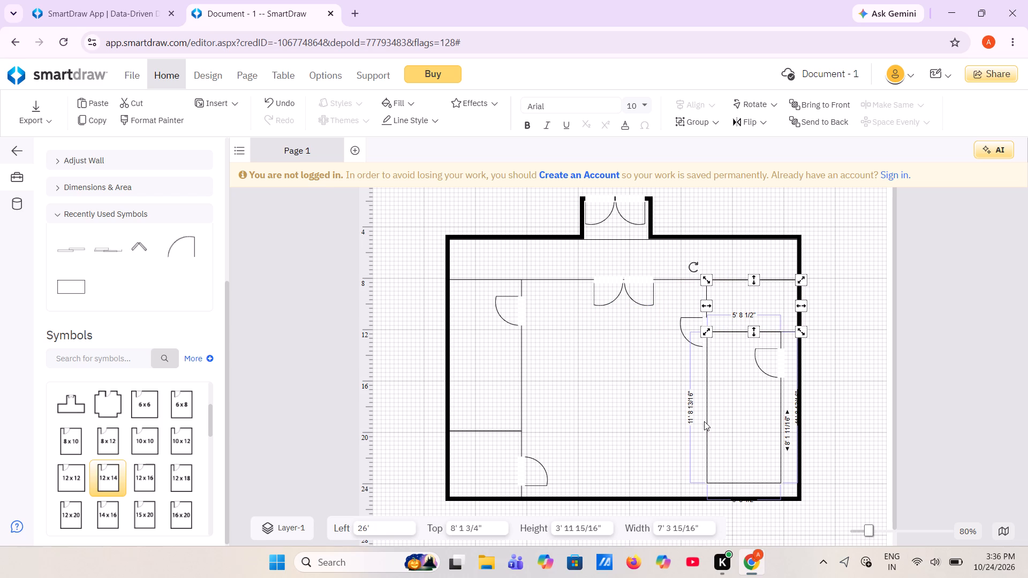
# Rotate the pasted room 180° so its door is on the left wall, and set it against the right outer wall below the upper room.
pyautogui.moveTo(707, 421); pyautogui.dragTo(643, 416)
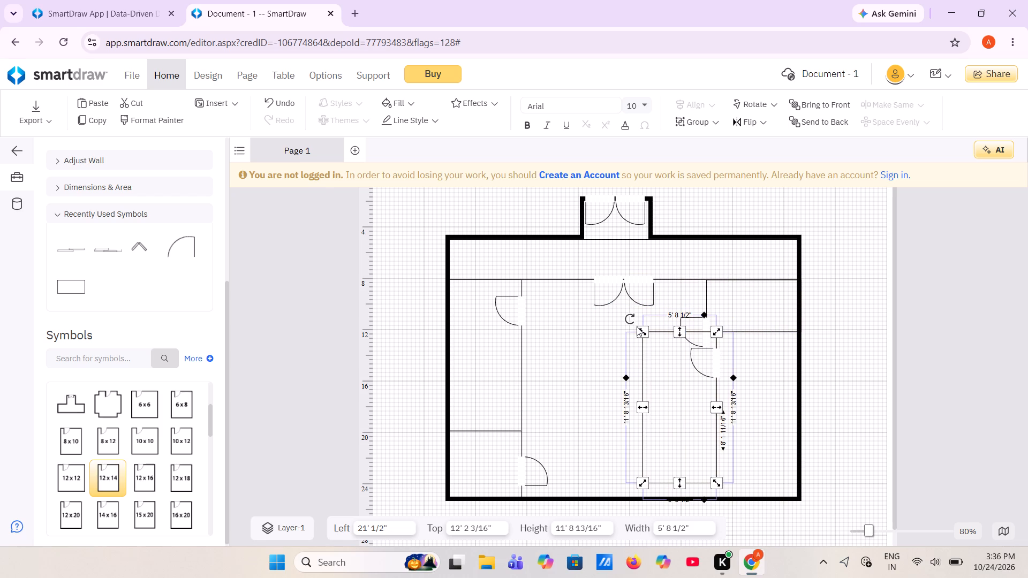
pyautogui.moveTo(634, 323); pyautogui.dragTo(727, 450)
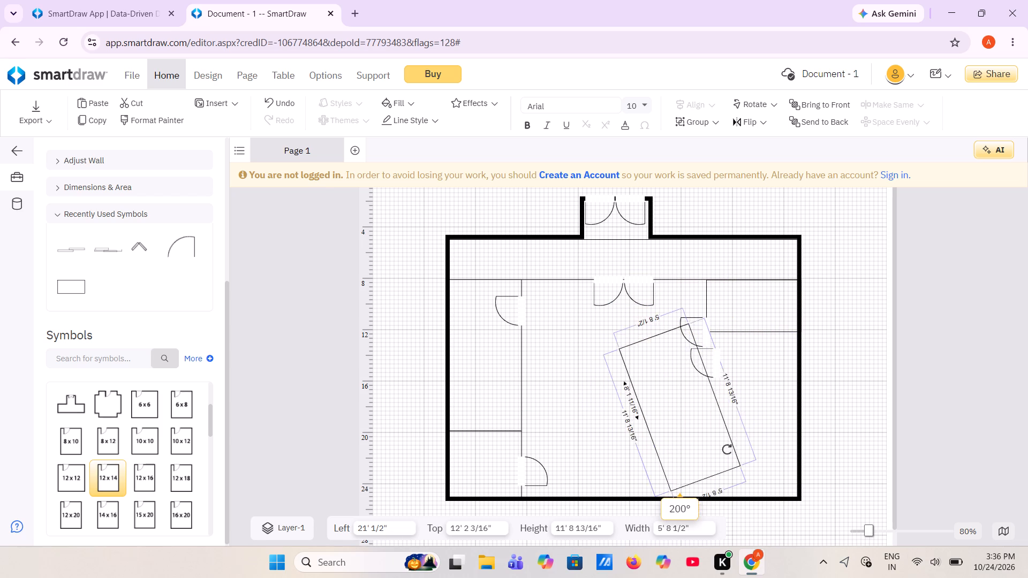
pyautogui.moveTo(727, 450); pyautogui.dragTo(708, 462)
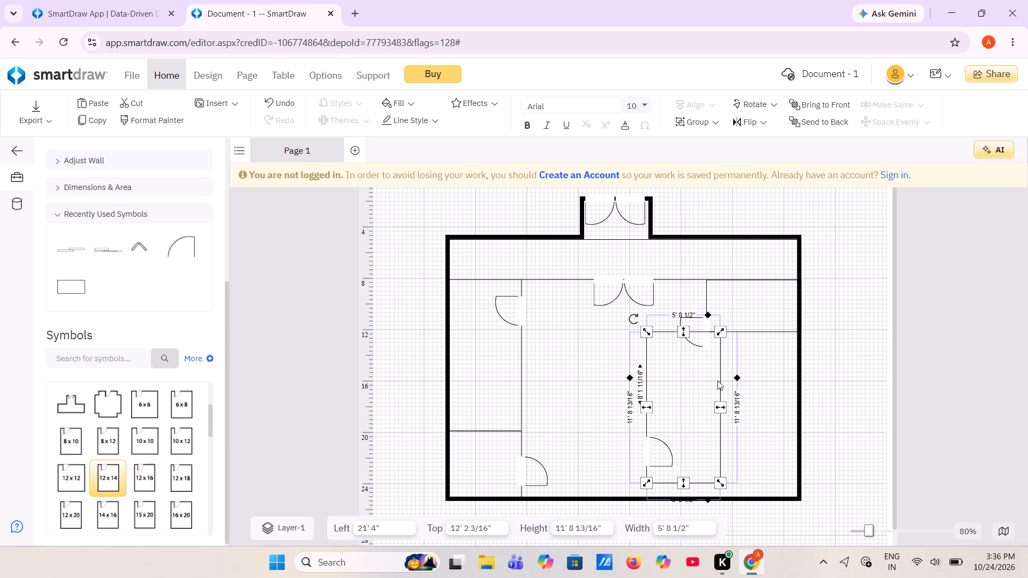
pyautogui.moveTo(720, 380); pyautogui.dragTo(791, 384)
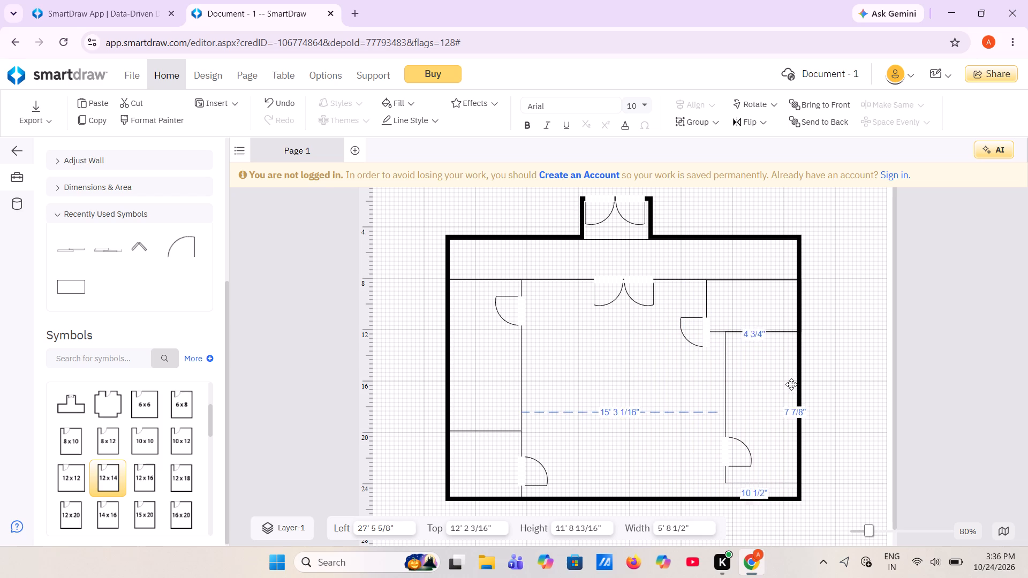
pyautogui.moveTo(791, 384); pyautogui.dragTo(793, 379)
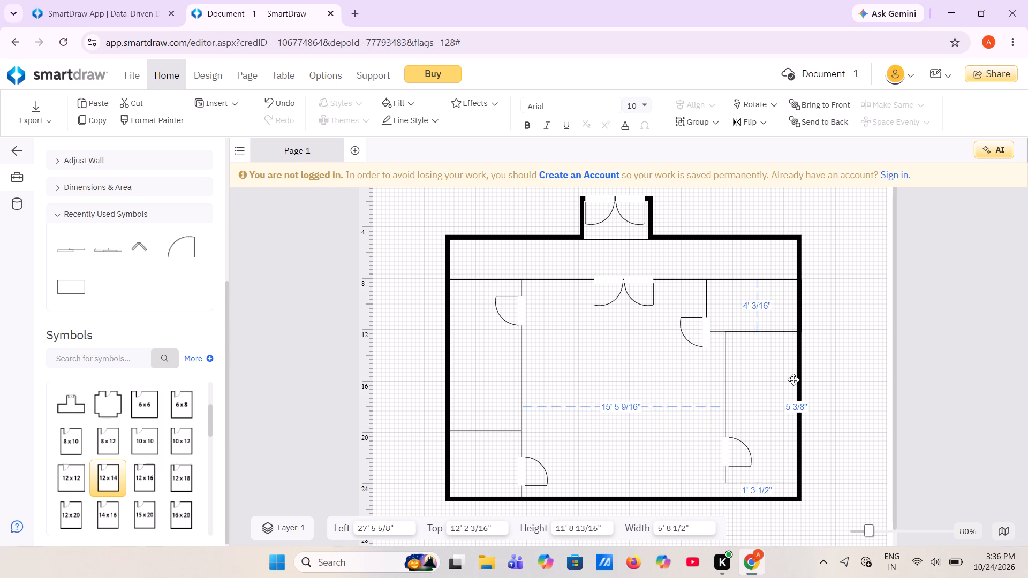
pyautogui.moveTo(793, 379); pyautogui.dragTo(793, 378)
# Shorten the pasted room from its bottom wall to about 7' 9 9/16" high.
pyautogui.moveTo(761, 486); pyautogui.dragTo(772, 430)
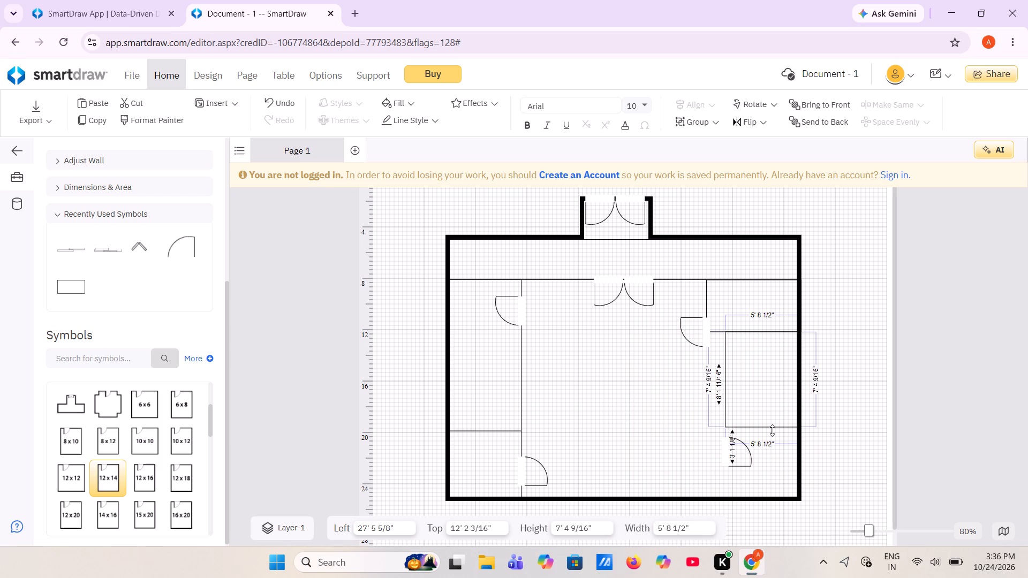
pyautogui.moveTo(772, 430); pyautogui.dragTo(772, 438)
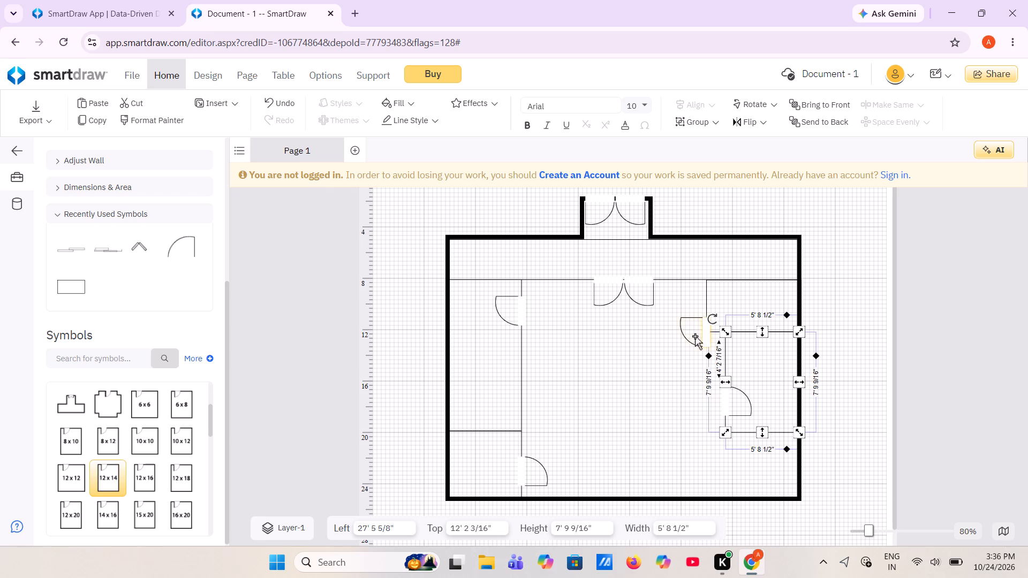
# Slide the upper right room's door up its left wall to about 114 1/16" from the top.
pyautogui.click(695, 336)
pyautogui.moveTo(695, 336); pyautogui.dragTo(700, 317)
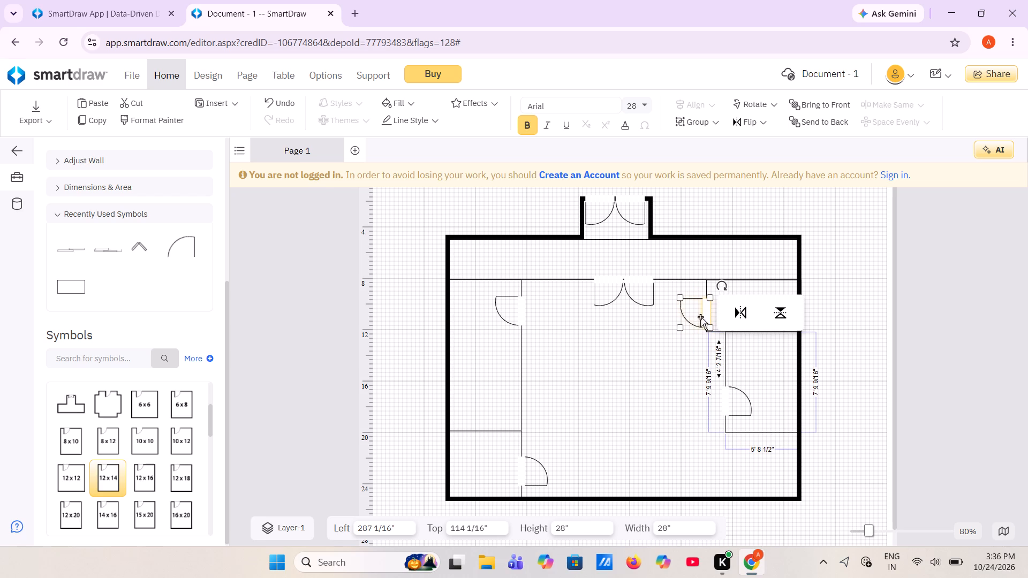
pyautogui.click(641, 392)
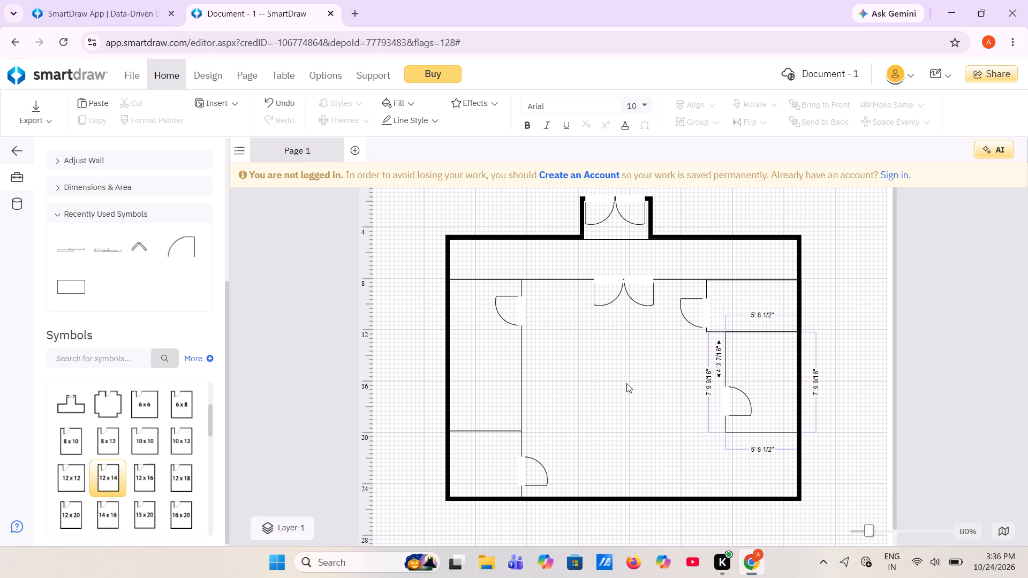
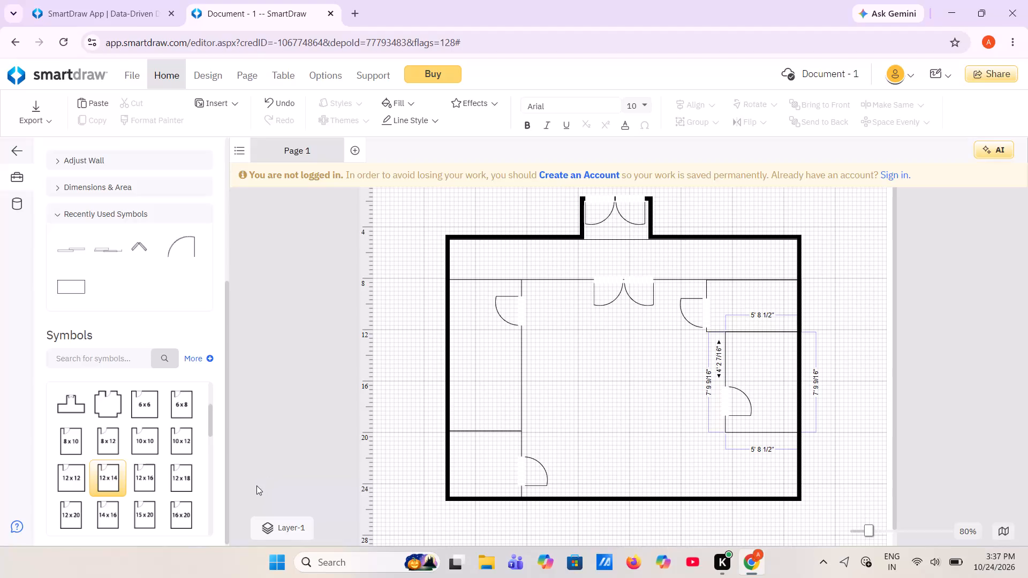
# Flip the lower left room's door and the upper right room's door horizontally so each swings into its own room.
pyautogui.click(304, 449)
pyautogui.click(519, 469)
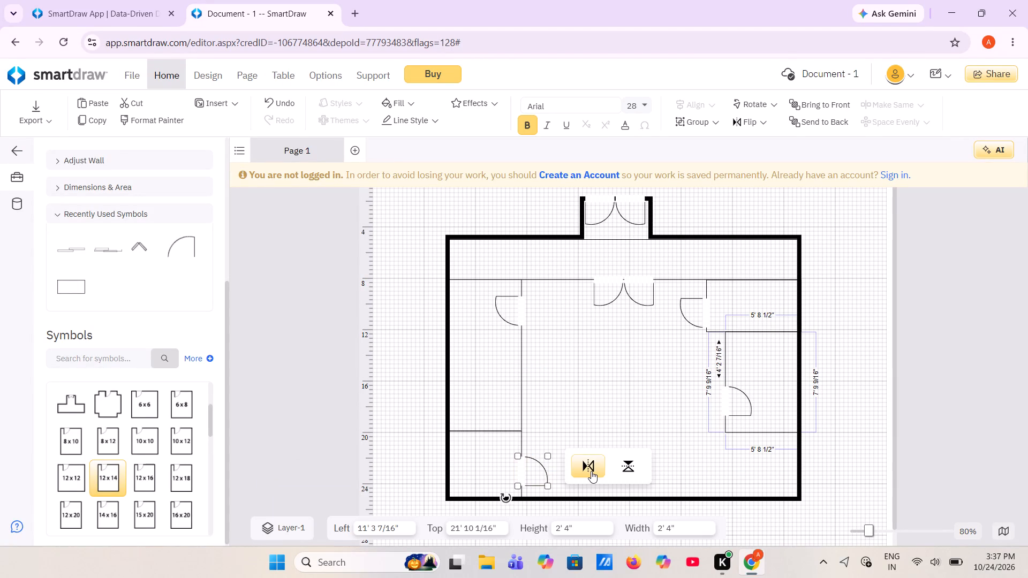
pyautogui.click(591, 471)
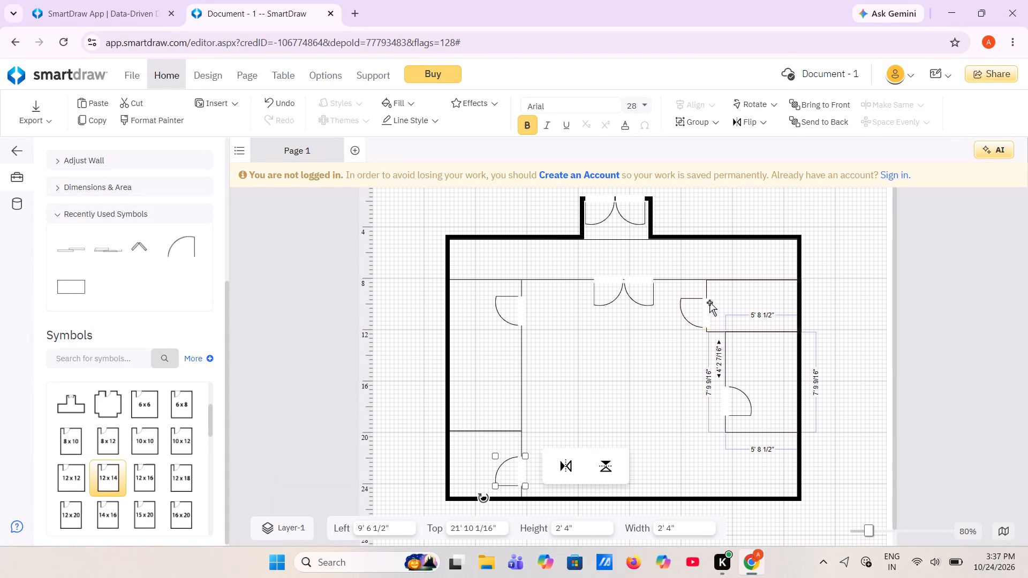
pyautogui.click(706, 317)
pyautogui.click(737, 313)
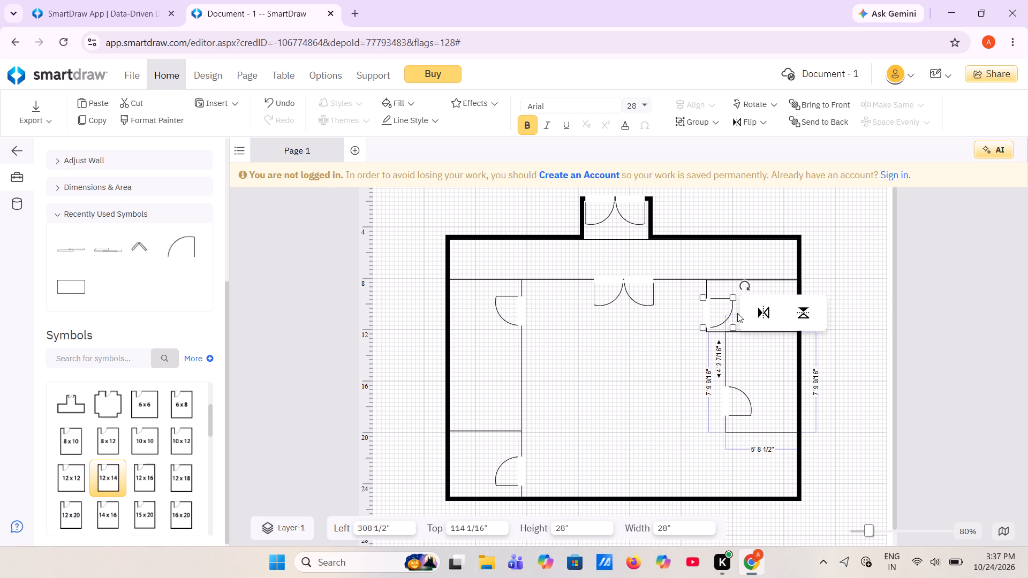
pyautogui.click(620, 385)
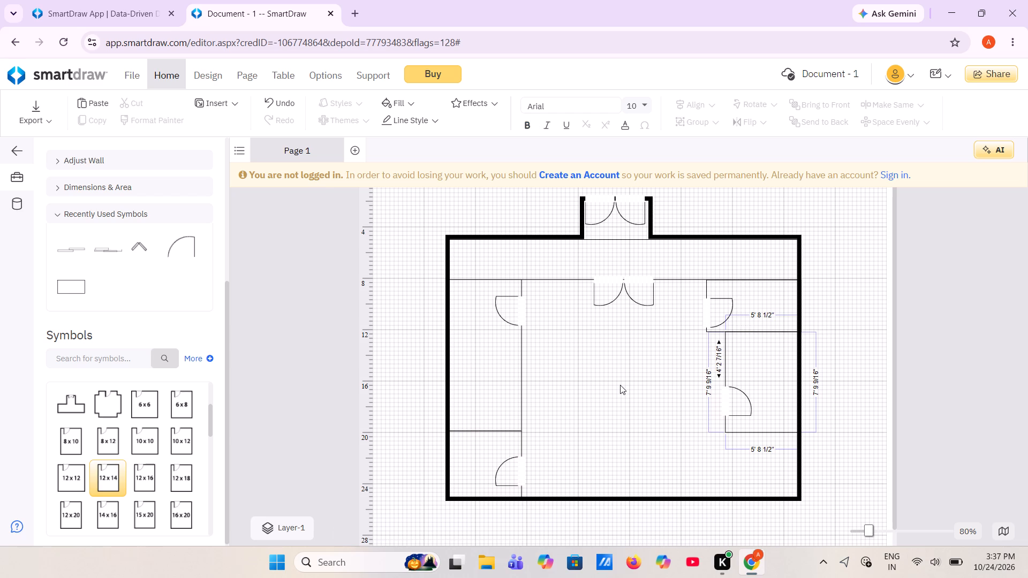
# Place a California King Bed from the Beds symbols in the open central area of the plan.
pyautogui.scroll(-2, 124, 423)
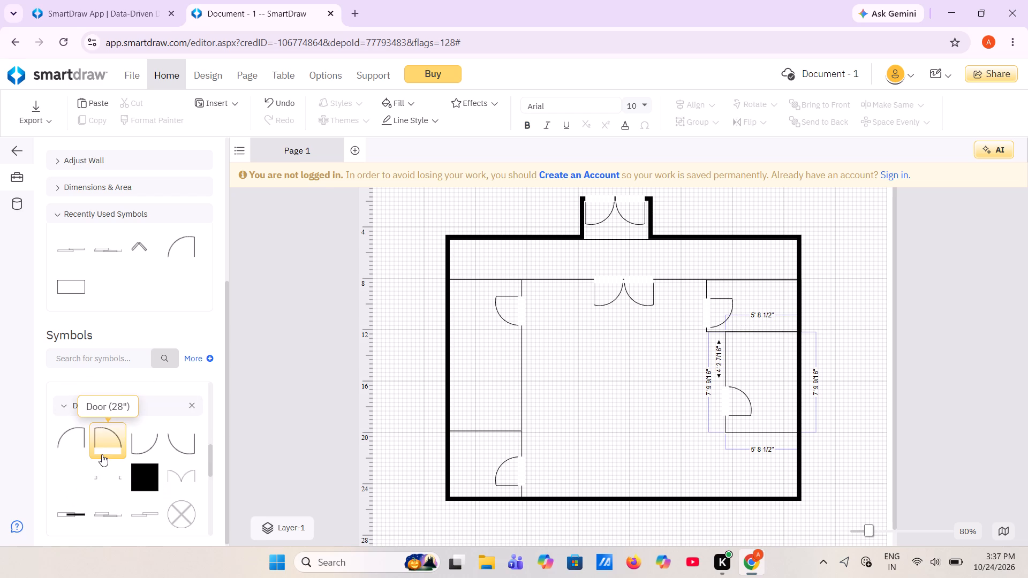
pyautogui.scroll(1, 102, 454)
pyautogui.scroll(3, 110, 409)
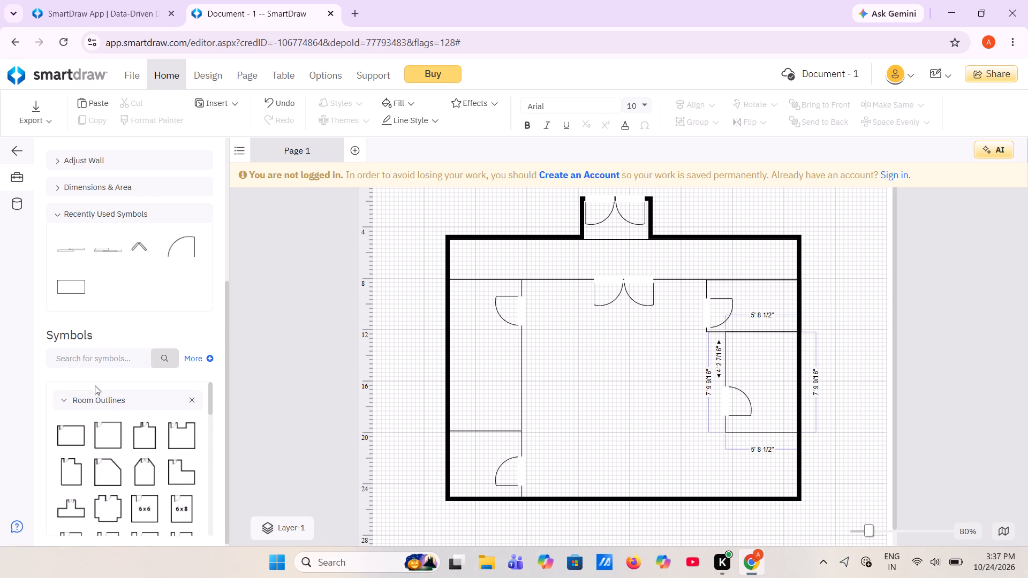
pyautogui.click(103, 402)
pyautogui.scroll(-1, 103, 402)
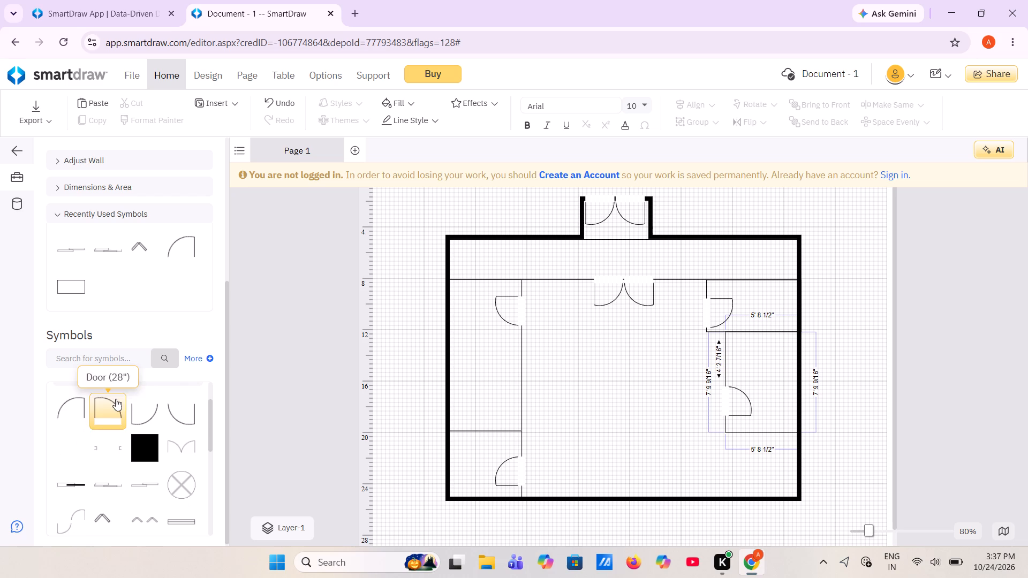
pyautogui.scroll(1, 127, 387)
pyautogui.click(103, 396)
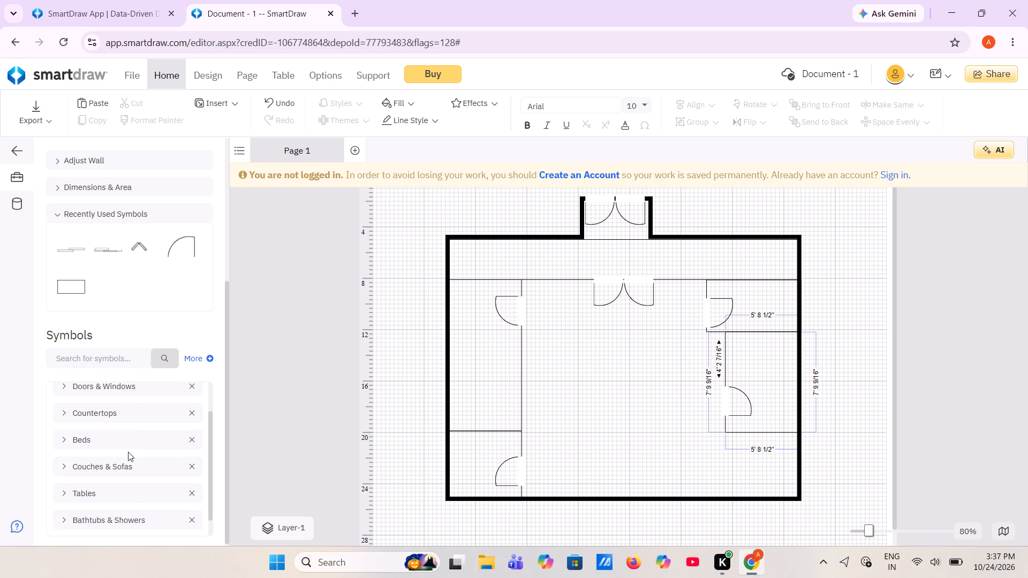
pyautogui.click(105, 438)
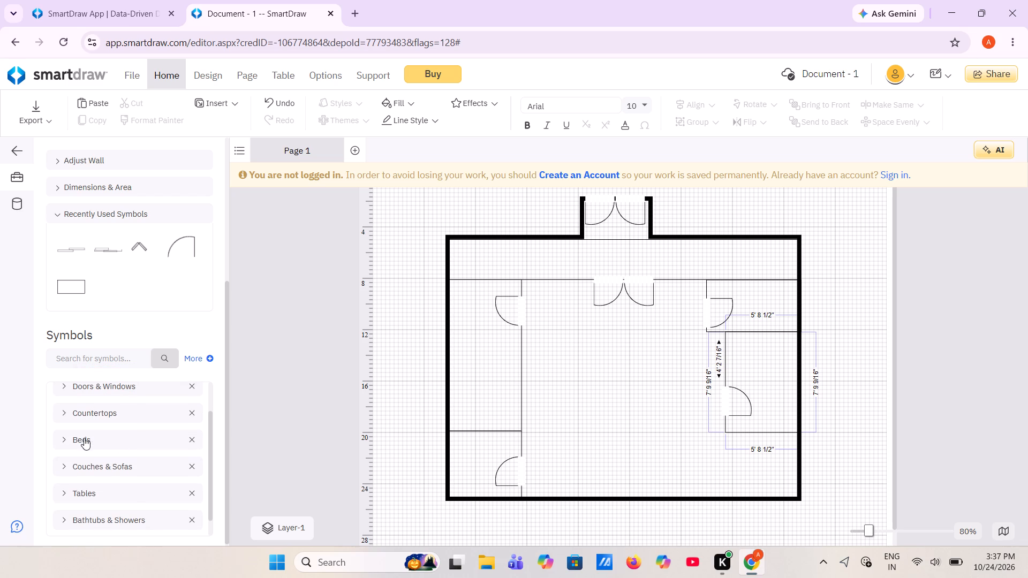
pyautogui.click(82, 437)
pyautogui.scroll(-1, 73, 467)
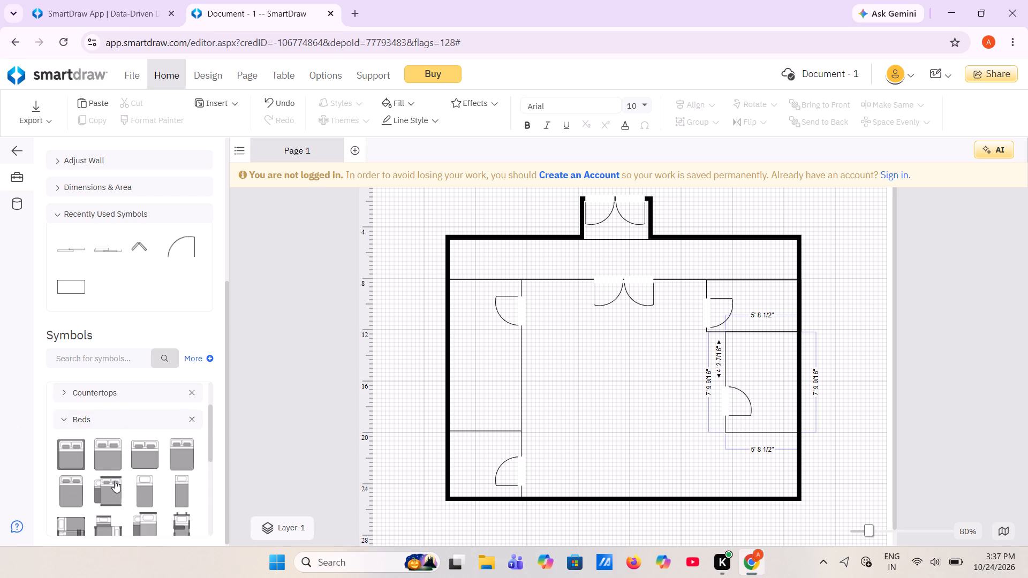
pyautogui.moveTo(108, 469); pyautogui.dragTo(526, 403)
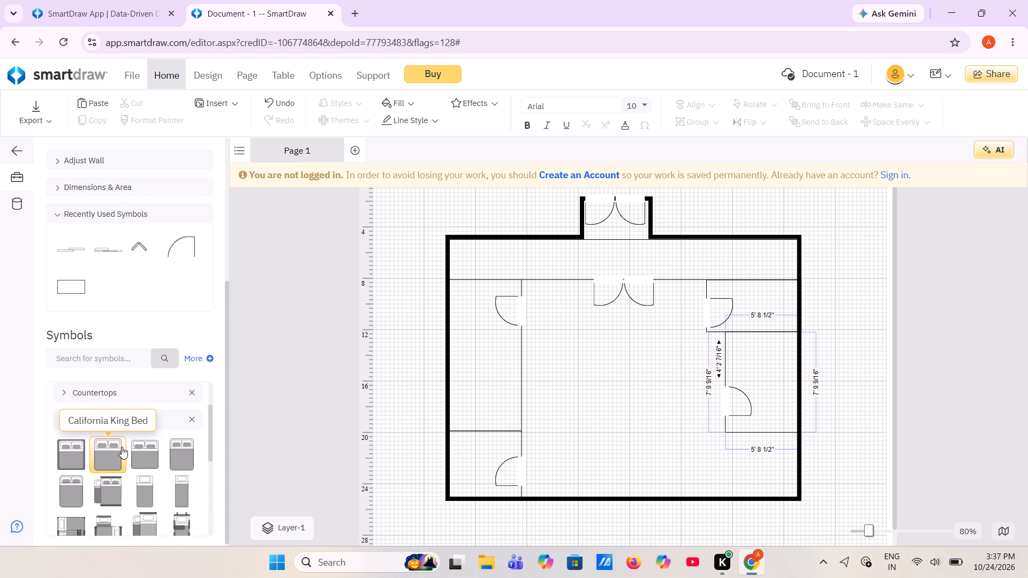
pyautogui.moveTo(122, 447); pyautogui.dragTo(638, 394)
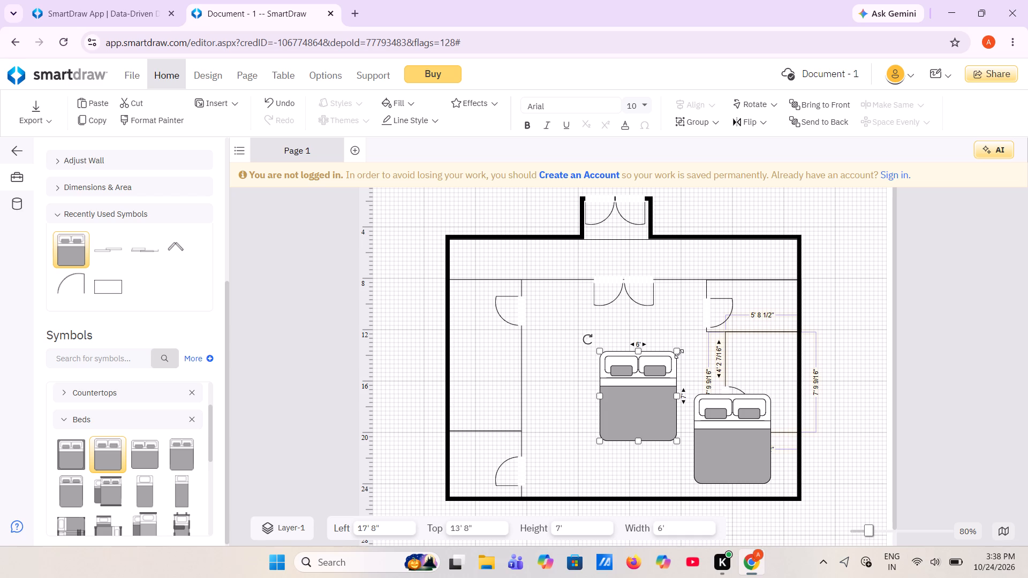
# Shrink the central California King Bed to 2' 8" wide by 3' 8" high.
pyautogui.moveTo(679, 354); pyautogui.dragTo(640, 404)
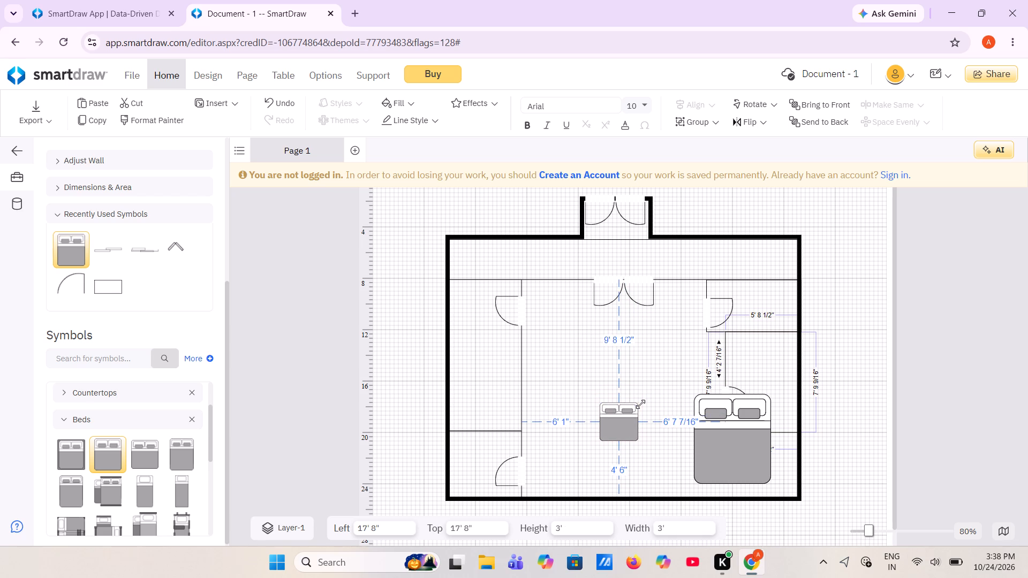
pyautogui.moveTo(640, 404); pyautogui.dragTo(635, 394)
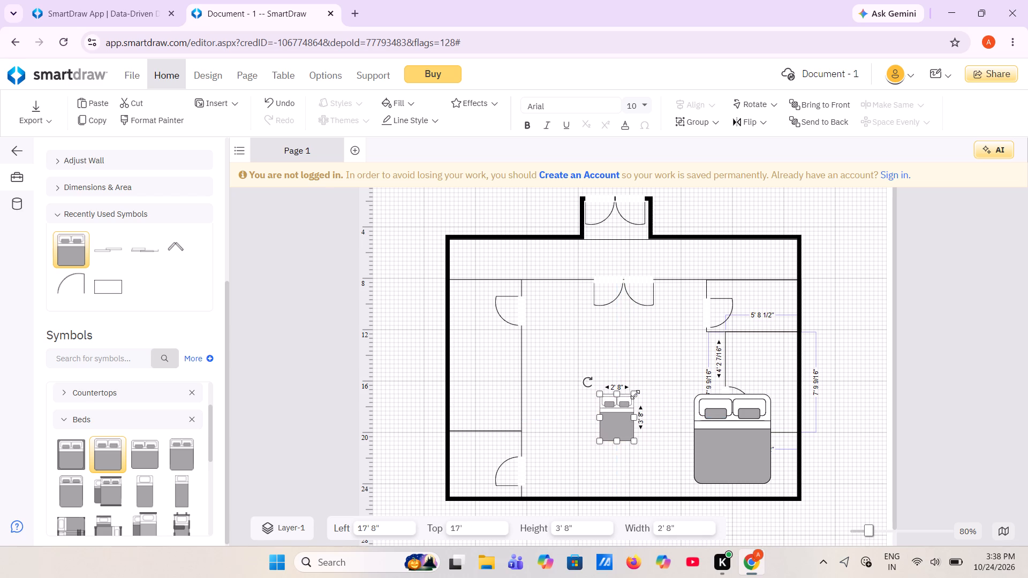
# Move the small bed into the long left room, rotate it 180°, and set it in the lower corner beside the inner wall.
pyautogui.moveTo(626, 404); pyautogui.dragTo(483, 379)
pyautogui.moveTo(444, 355); pyautogui.dragTo(494, 369)
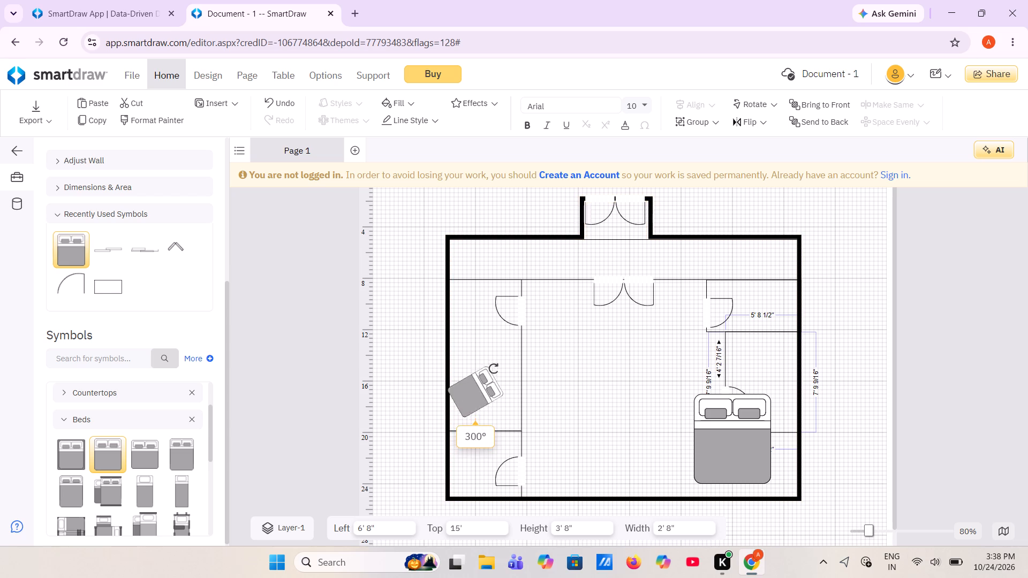
pyautogui.moveTo(494, 369); pyautogui.dragTo(500, 425)
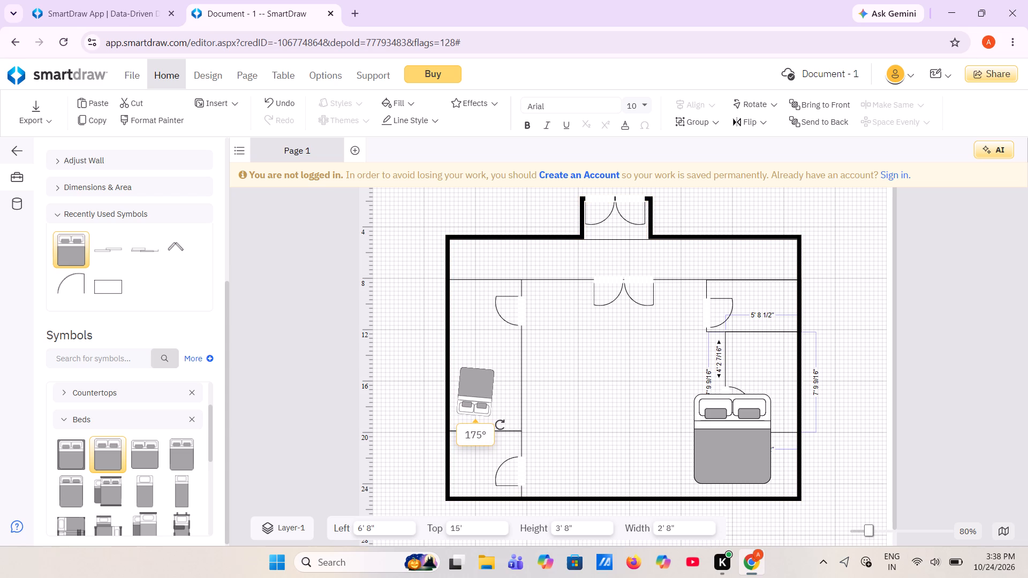
pyautogui.moveTo(500, 425); pyautogui.dragTo(502, 424)
pyautogui.moveTo(479, 393); pyautogui.dragTo(501, 404)
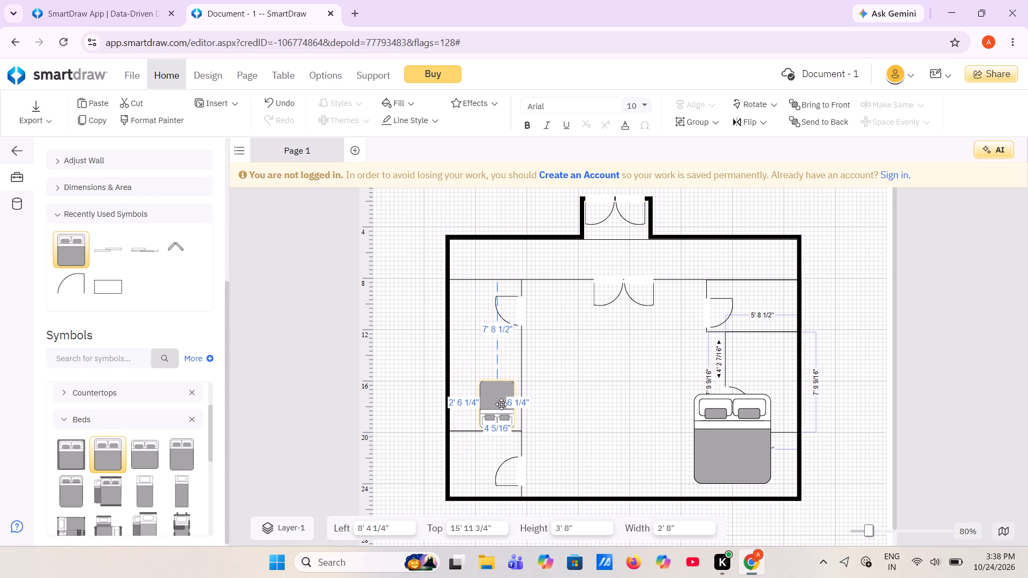
pyautogui.moveTo(501, 404); pyautogui.dragTo(503, 405)
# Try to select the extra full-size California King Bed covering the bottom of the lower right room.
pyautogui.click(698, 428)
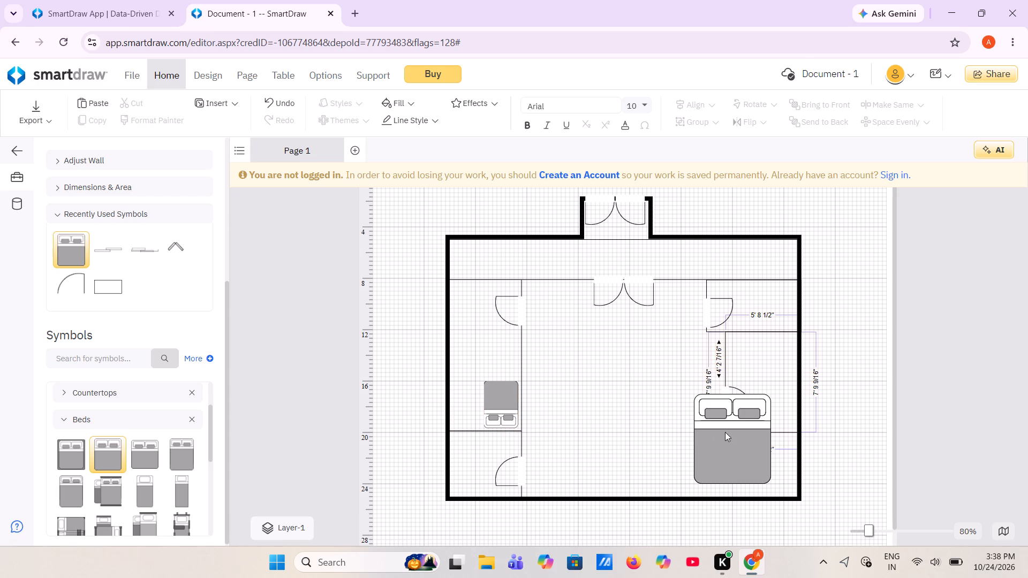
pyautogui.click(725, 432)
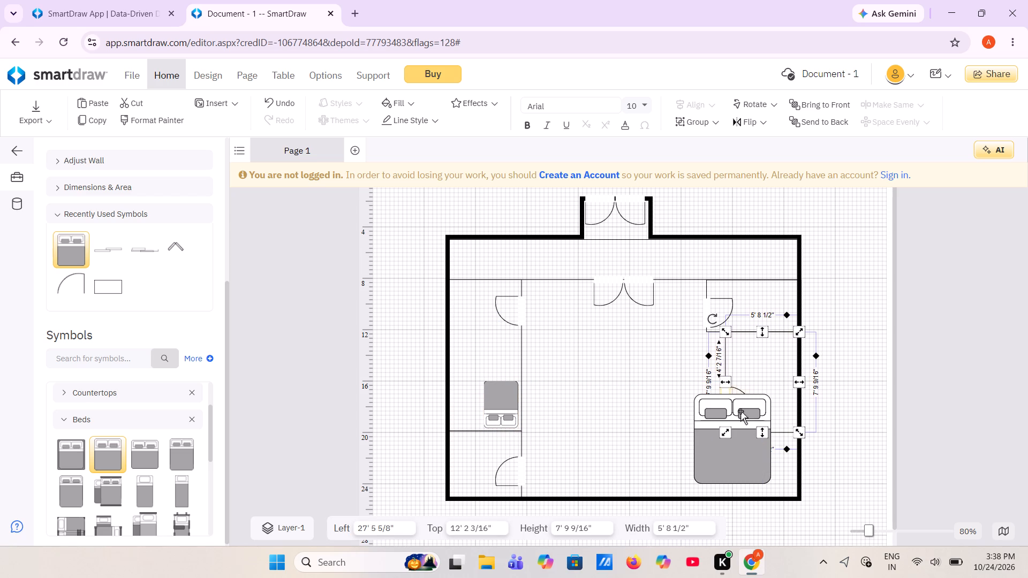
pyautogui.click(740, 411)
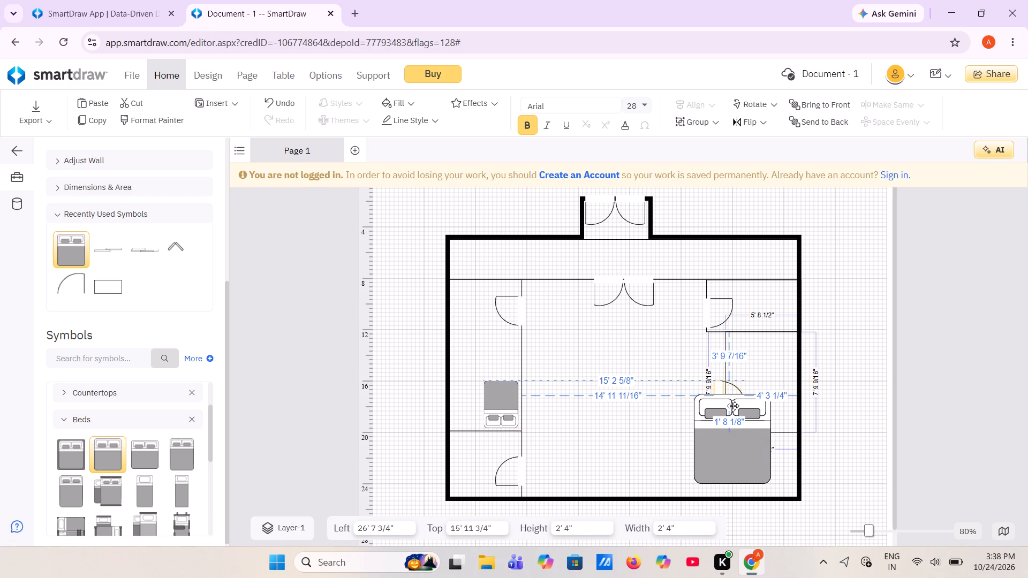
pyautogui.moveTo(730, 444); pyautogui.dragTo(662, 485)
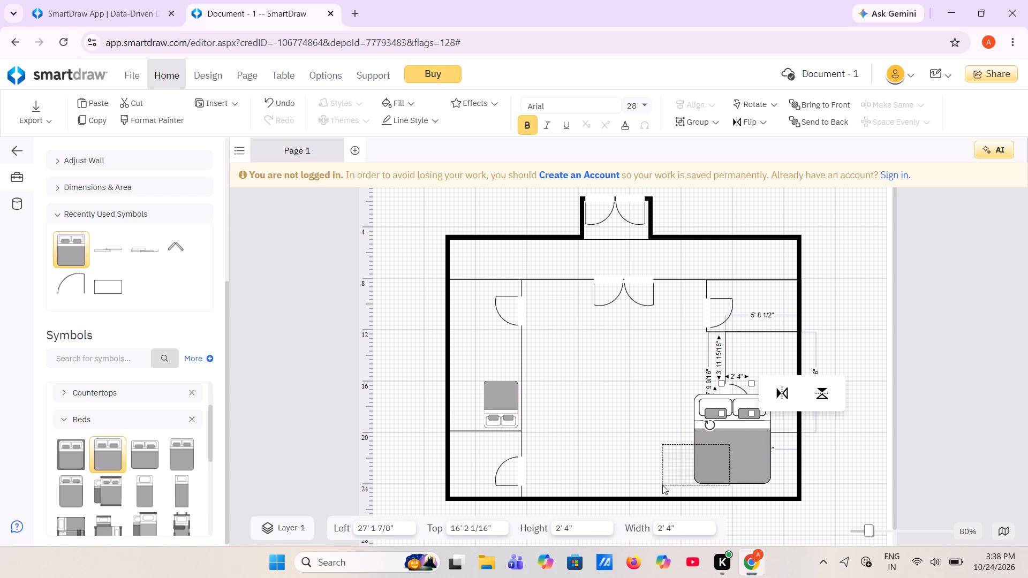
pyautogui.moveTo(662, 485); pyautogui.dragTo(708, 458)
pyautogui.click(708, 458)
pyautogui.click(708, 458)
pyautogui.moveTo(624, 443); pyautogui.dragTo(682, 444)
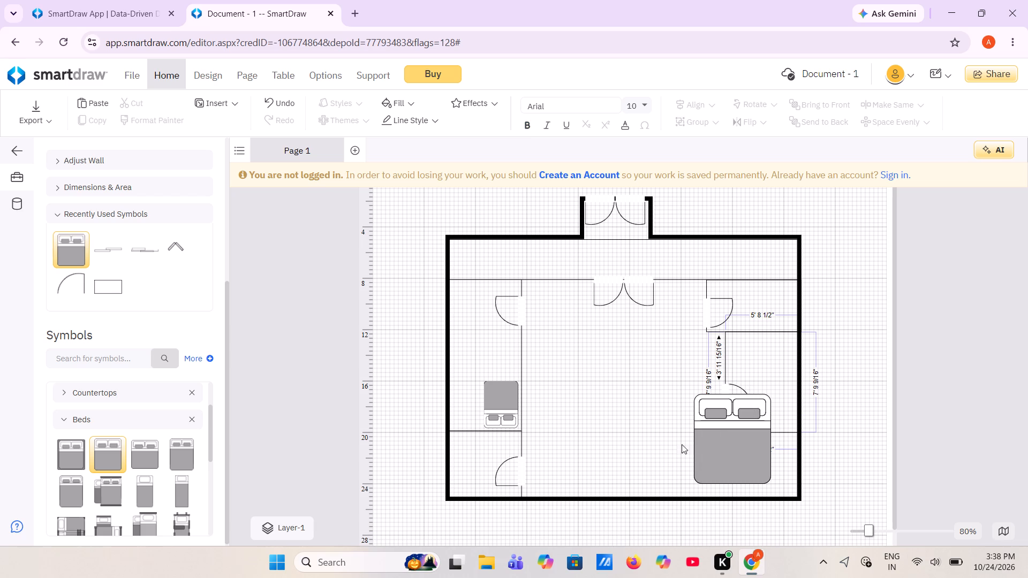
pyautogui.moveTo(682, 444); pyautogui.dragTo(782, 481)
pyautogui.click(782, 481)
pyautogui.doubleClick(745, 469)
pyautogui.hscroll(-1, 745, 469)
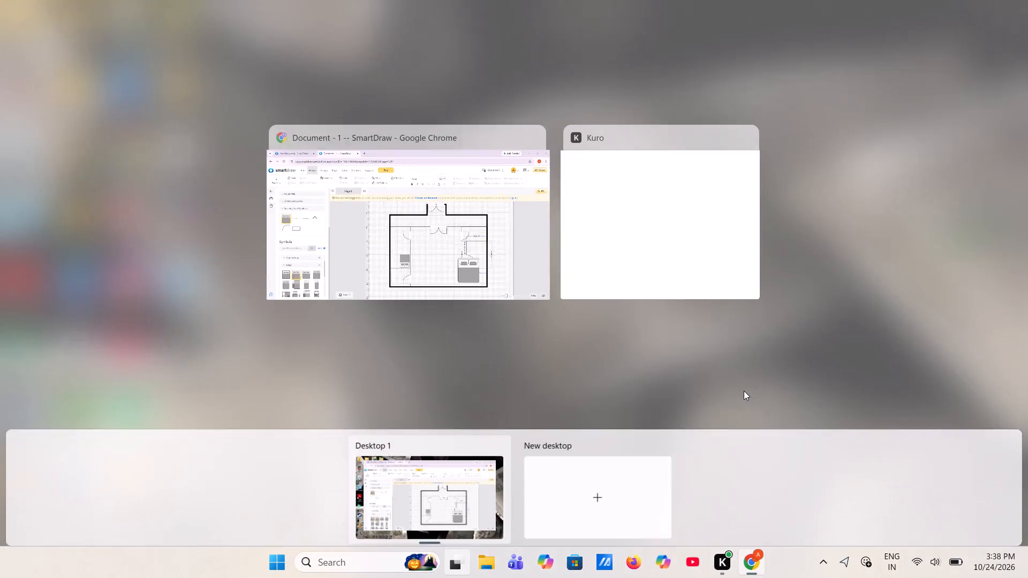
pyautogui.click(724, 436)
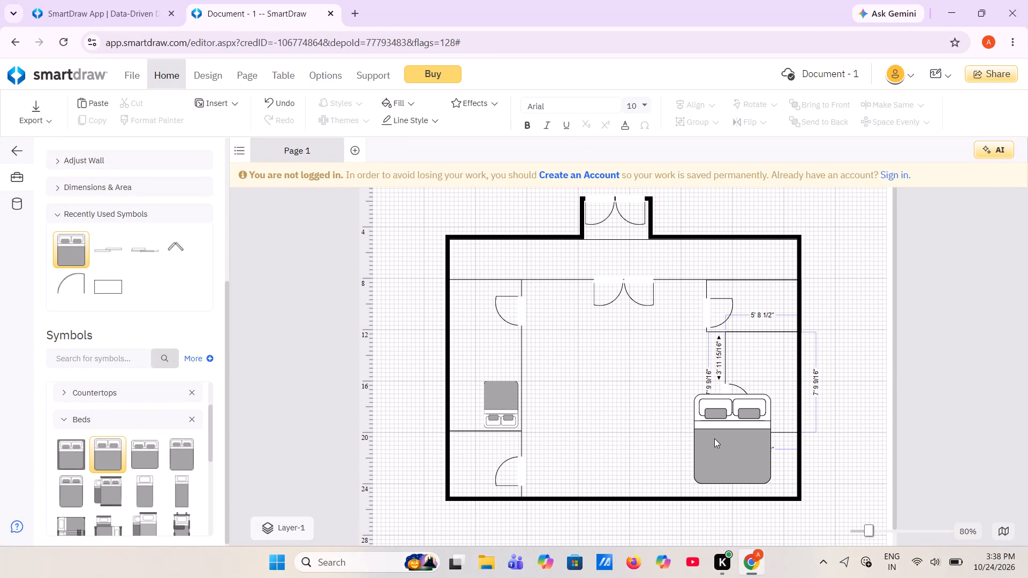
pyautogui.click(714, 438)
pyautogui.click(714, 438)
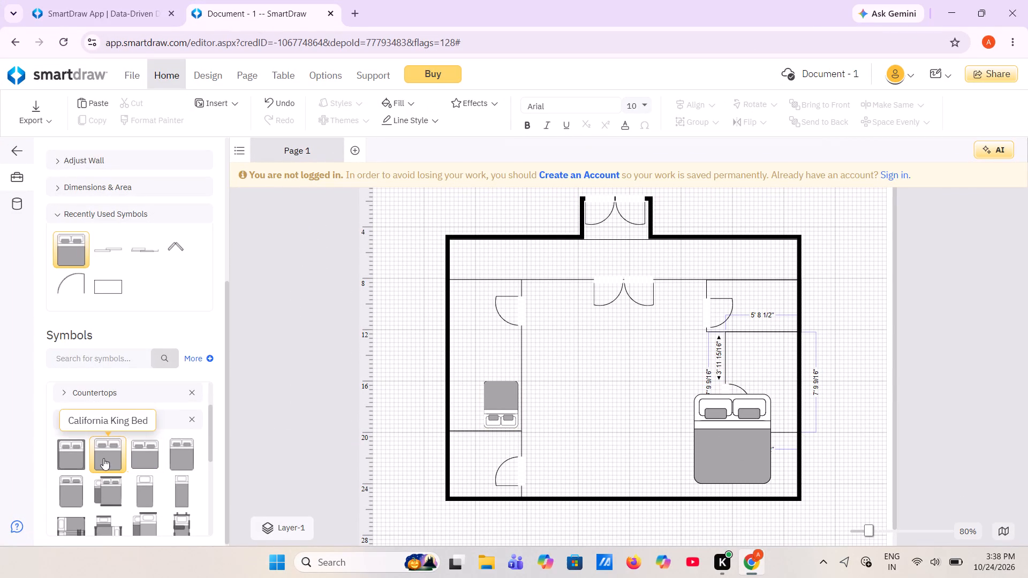
# Place another California King Bed beside the lower left room and shrink it to 2' 8" wide by 4' high.
pyautogui.moveTo(103, 458); pyautogui.dragTo(565, 411)
pyautogui.doubleClick(709, 448)
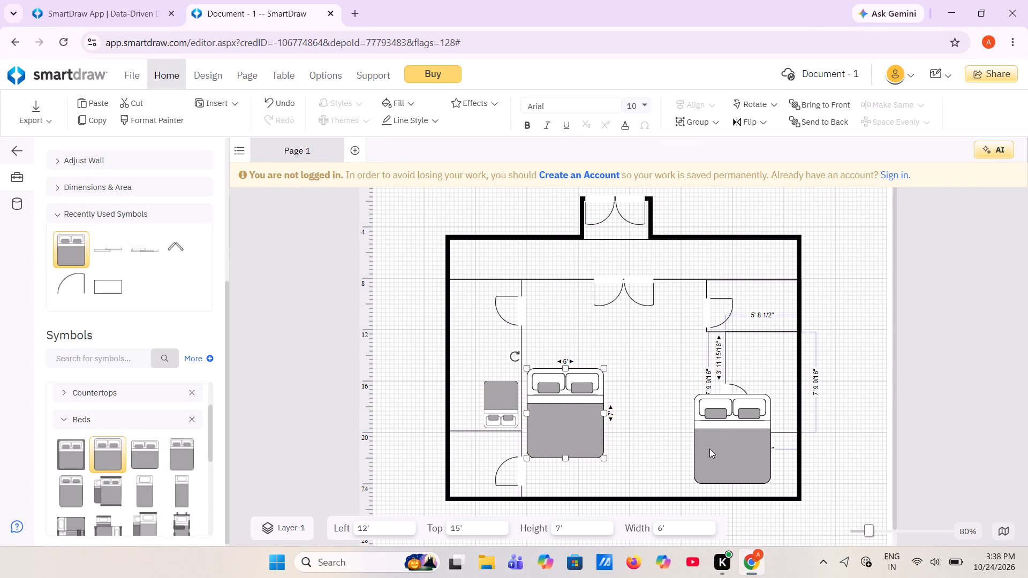
pyautogui.click(569, 386)
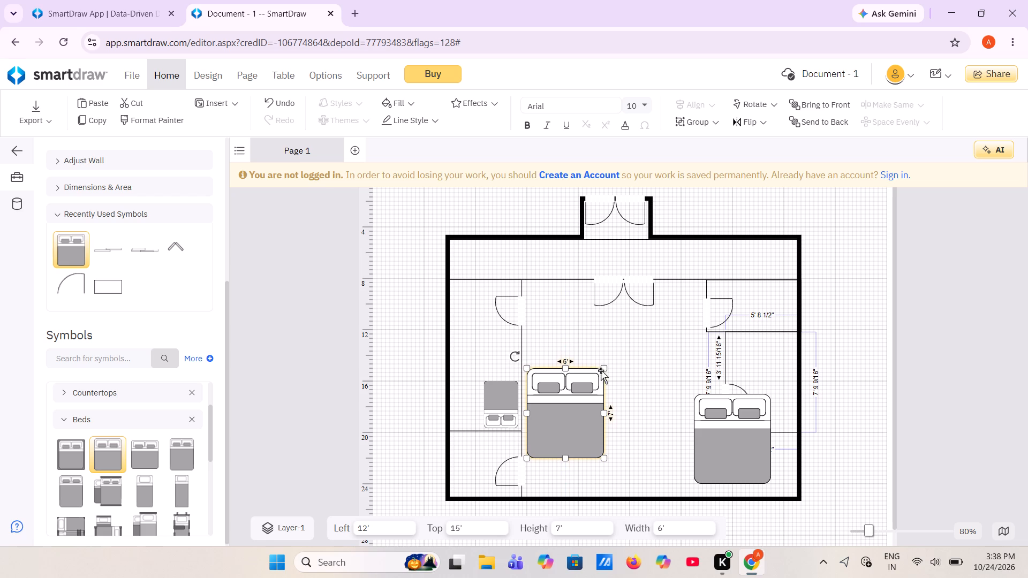
pyautogui.moveTo(601, 370); pyautogui.dragTo(595, 377)
pyautogui.moveTo(600, 375); pyautogui.dragTo(573, 402)
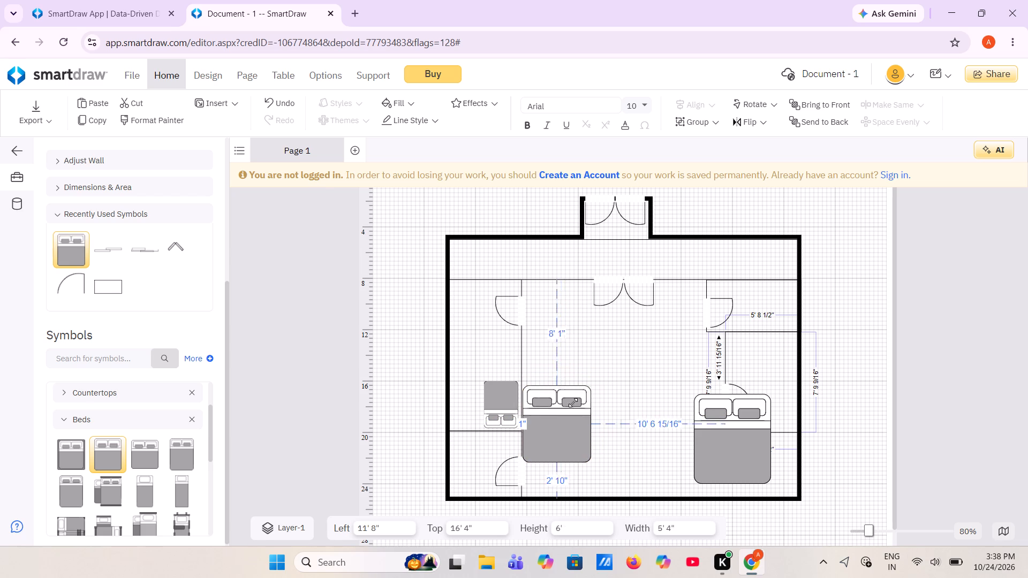
pyautogui.moveTo(573, 402); pyautogui.dragTo(556, 411)
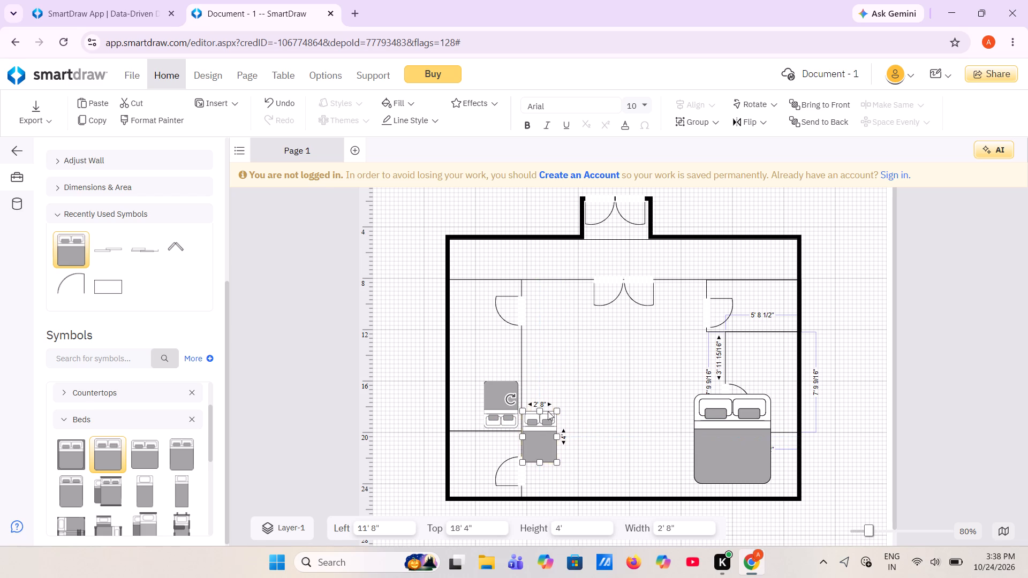
# Rotate the new 2' 8" by 4' bed to lie horizontally with its pillows toward the central area.
pyautogui.moveTo(508, 400); pyautogui.dragTo(560, 452)
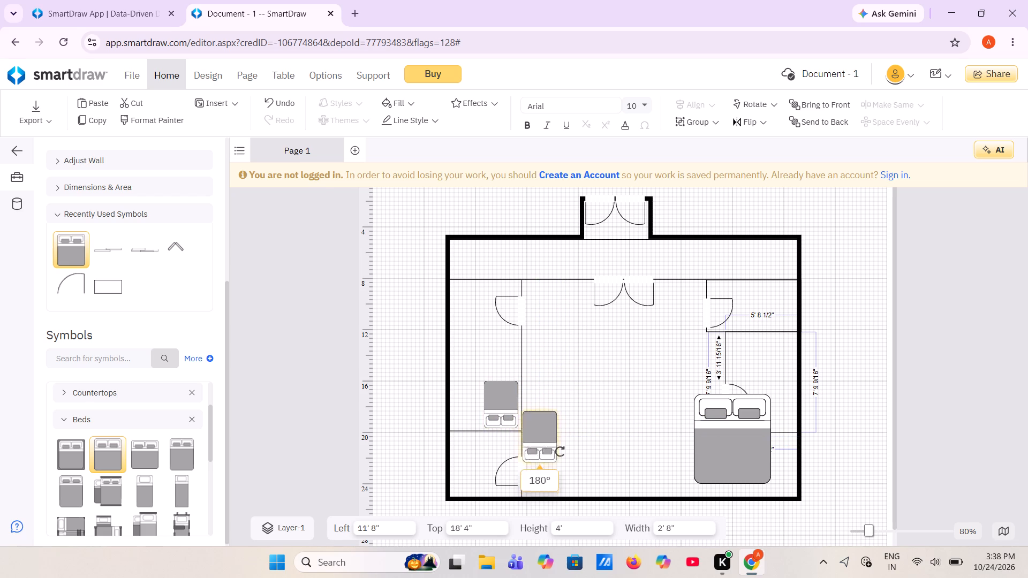
pyautogui.moveTo(560, 452); pyautogui.dragTo(573, 410)
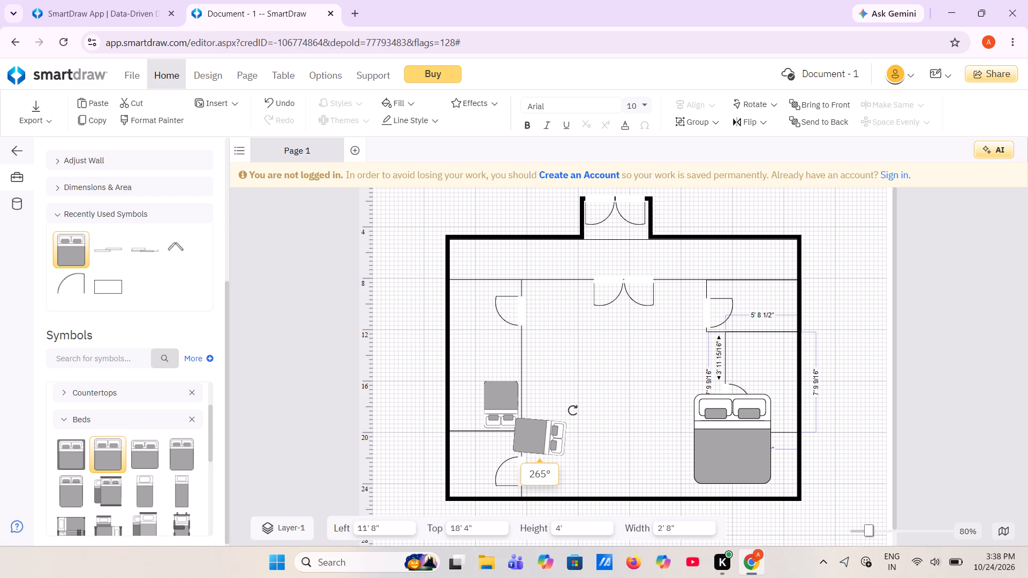
pyautogui.moveTo(573, 410); pyautogui.dragTo(570, 410)
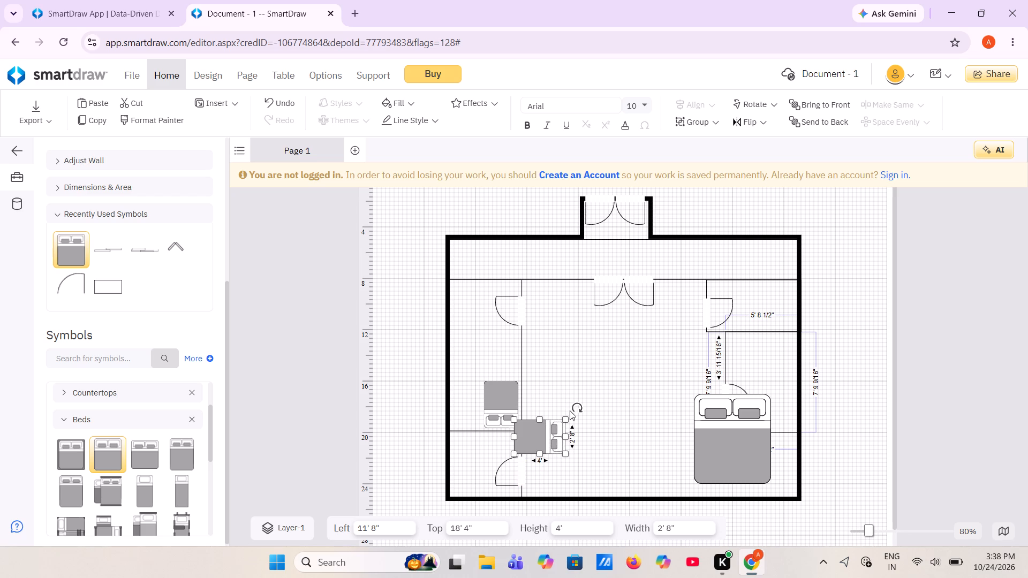
# Reload the SmartDraw document page to clear the unselectable extra bed, accepting the page reload it offers.
pyautogui.doubleClick(760, 435)
pyautogui.click(760, 435)
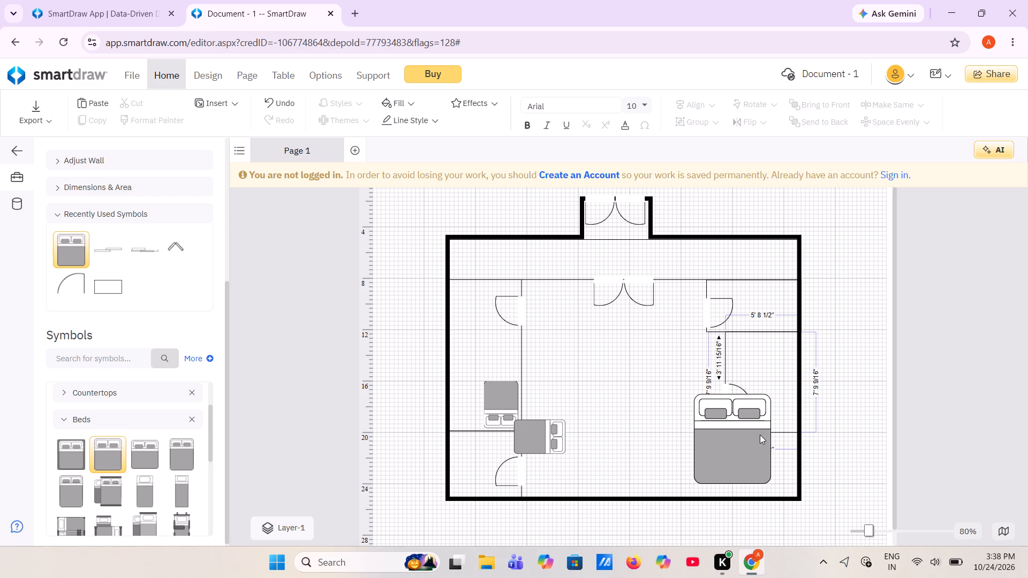
pyautogui.hotkey('ctrl', 'r')
pyautogui.hotkey('ctrl', 'r')
pyautogui.hotkey('ctrl', 'r')
pyautogui.click(737, 431)
pyautogui.moveTo(726, 433); pyautogui.dragTo(695, 448)
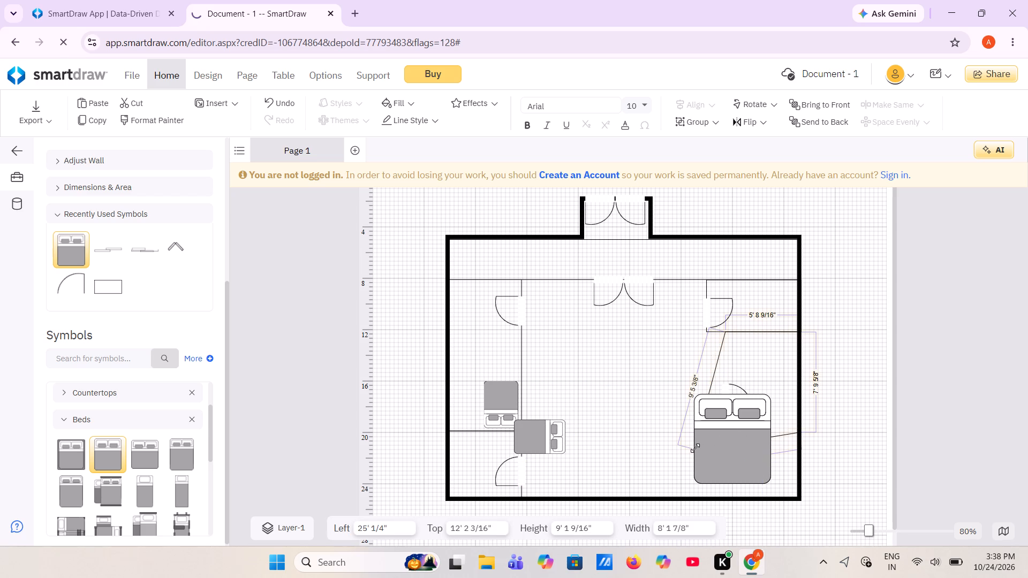
pyautogui.moveTo(695, 448); pyautogui.dragTo(717, 432)
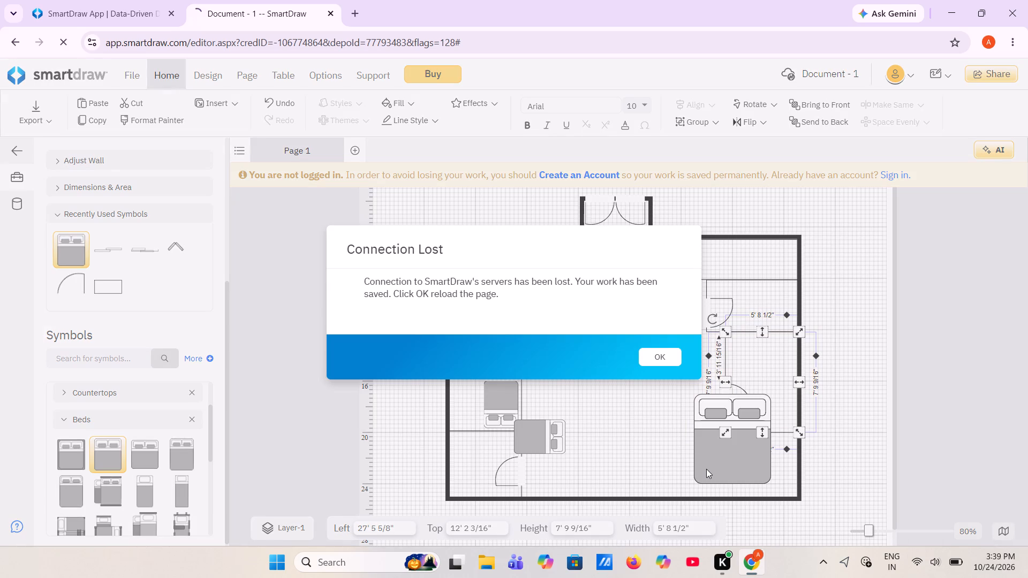
pyautogui.click(706, 469)
pyautogui.click(661, 355)
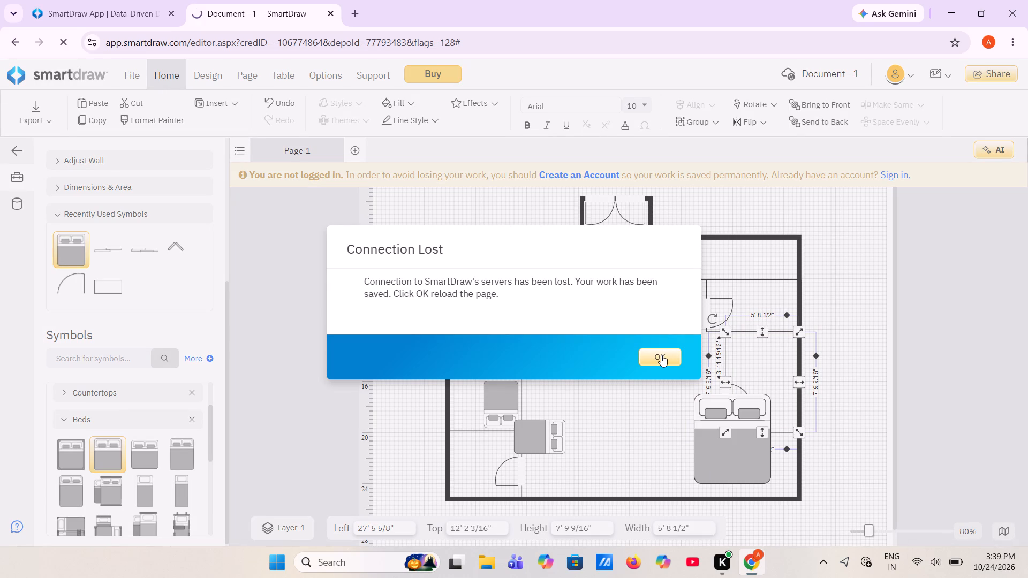
pyautogui.tripleClick(661, 355)
pyautogui.click(661, 355)
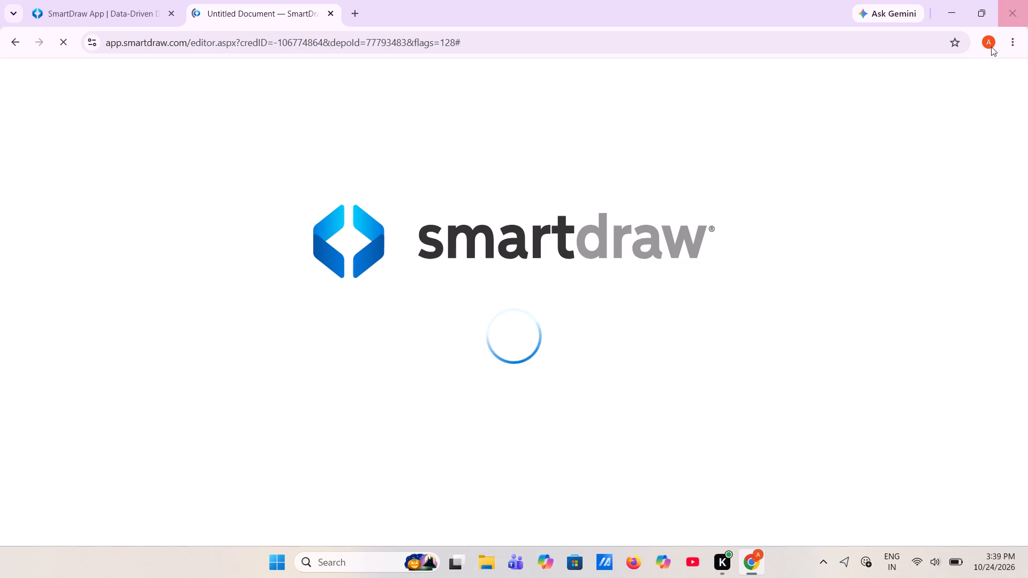